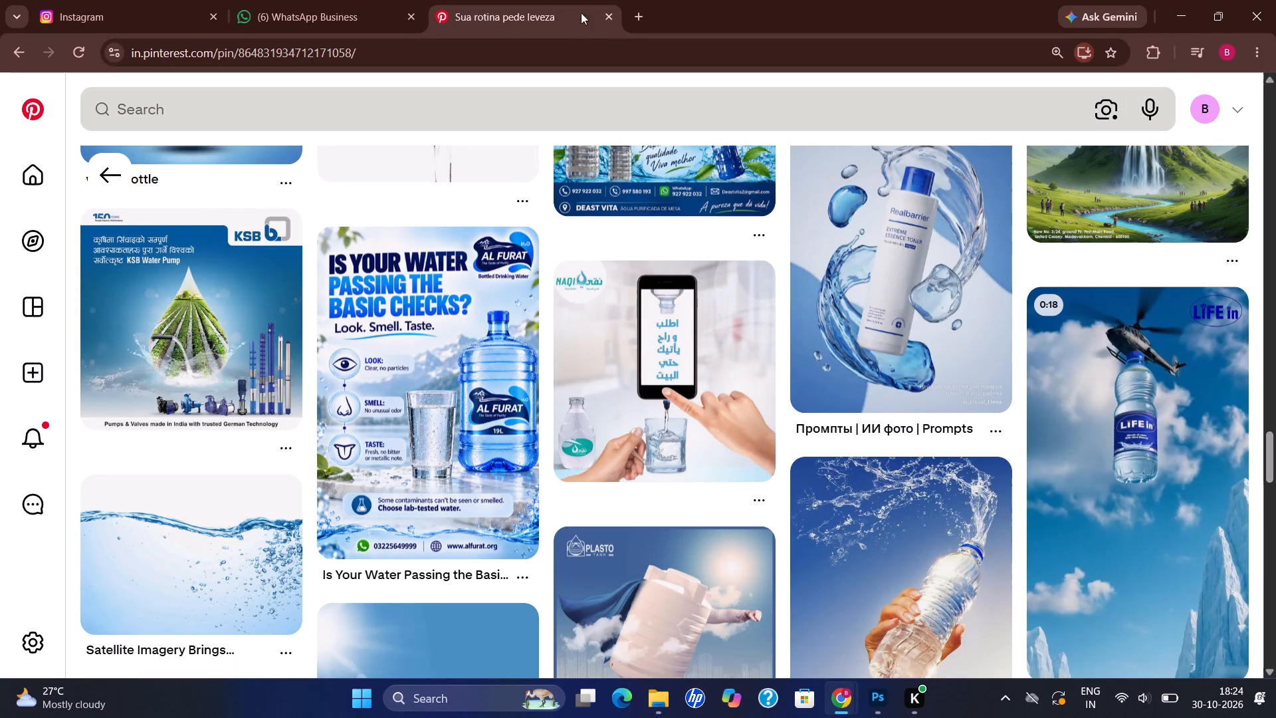
# Search Pinterest for "pure water tank filter".
pyautogui.click(548, 112)
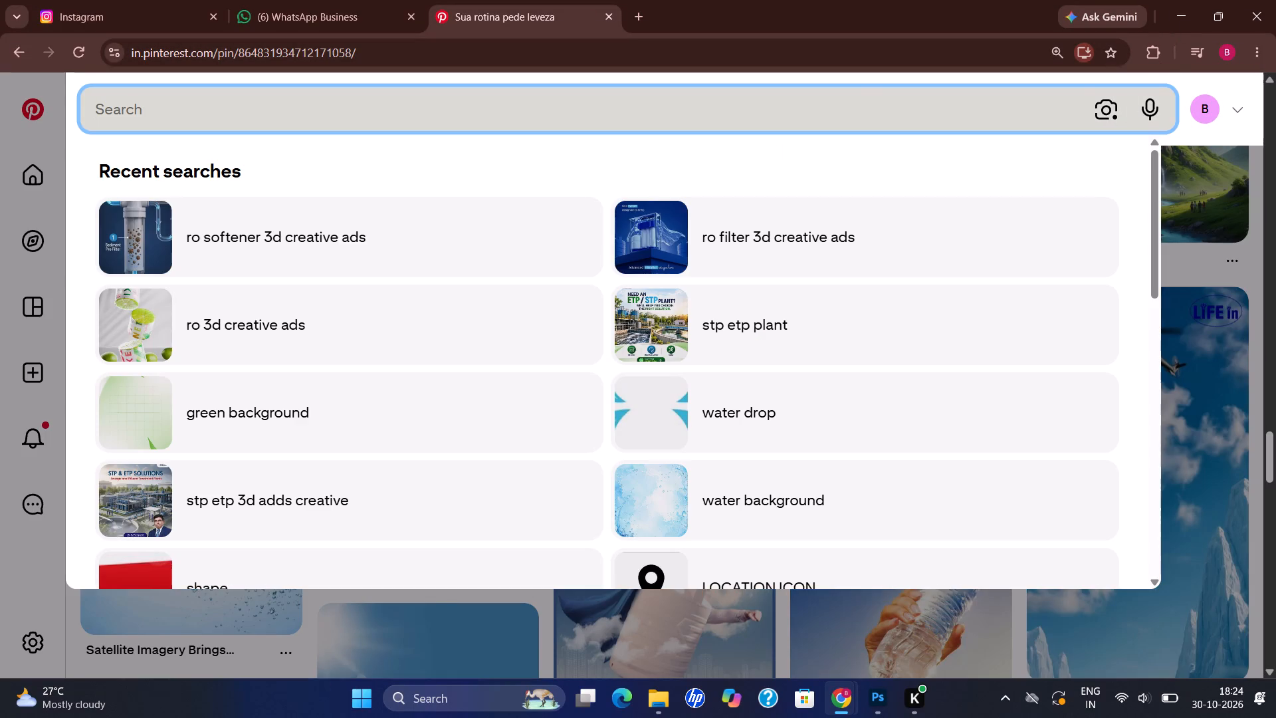
pyautogui.write('pure a')
pyautogui.press('BackSpace')
pyautogui.write('water tank filter')
pyautogui.press('Return')
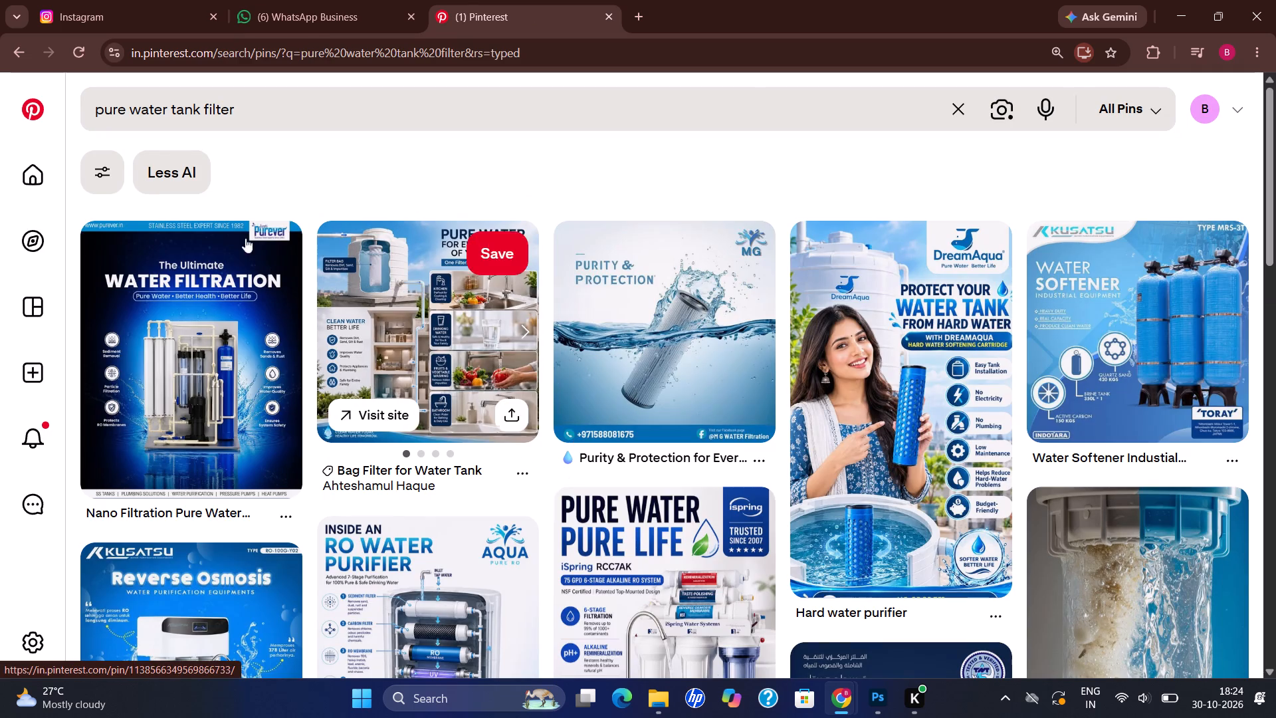
# Search for "platinum pure water tank tank" and open the Purever pin headed "Spot the Meccha Chameleon".
pyautogui.click(256, 102)
pyautogui.moveTo(256, 102); pyautogui.dragTo(96, 99)
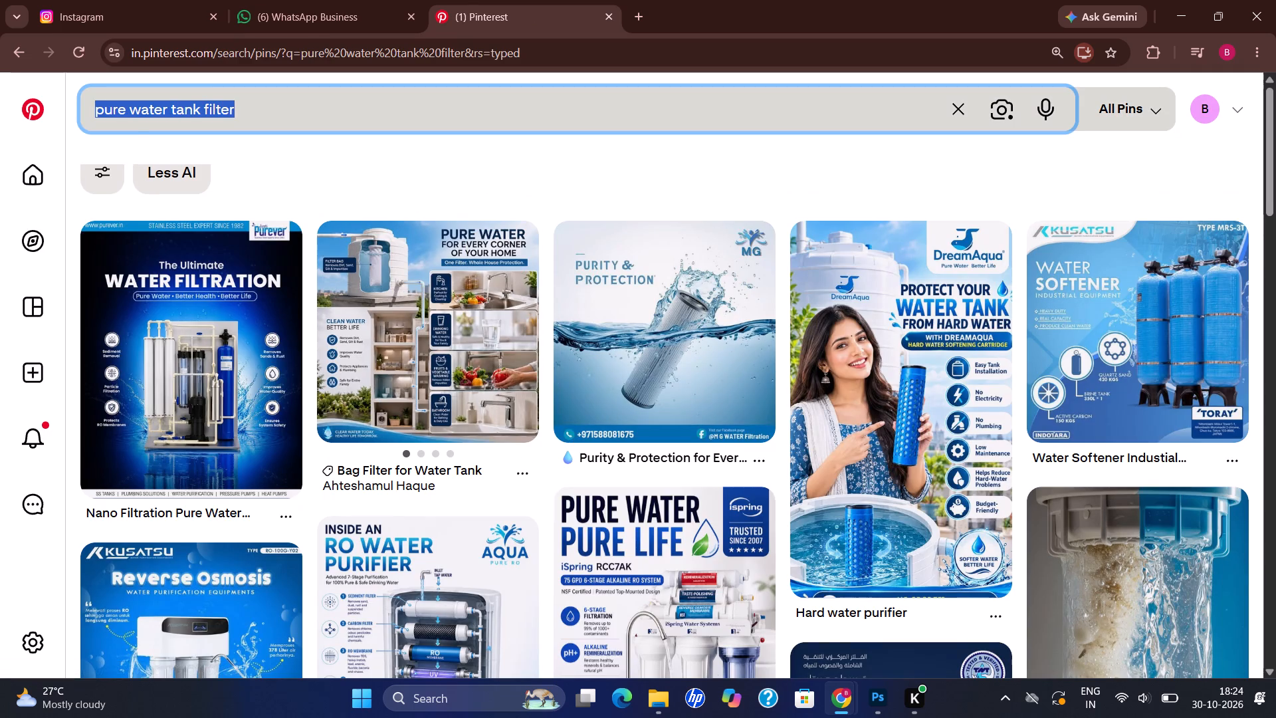
pyautogui.moveTo(96, 99); pyautogui.dragTo(94, 99)
pyautogui.write('platinum')
pyautogui.press('space')
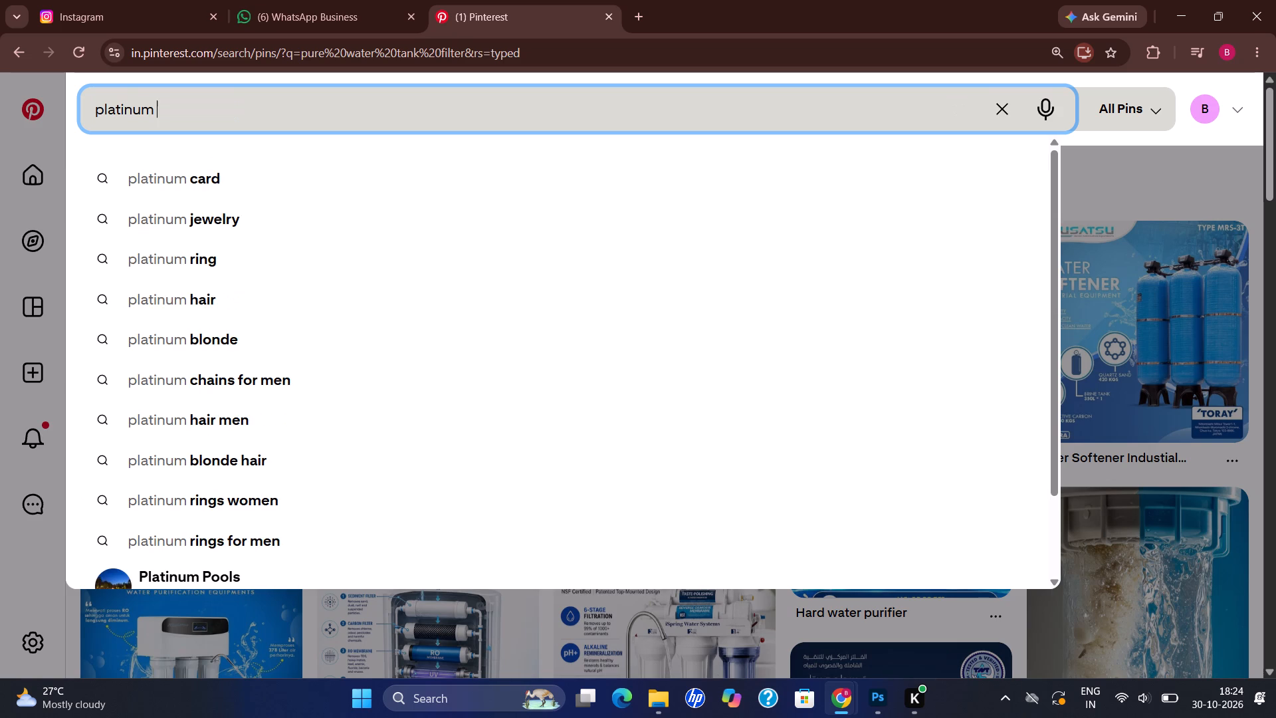
pyautogui.write('pure water tab')
pyautogui.press('BackSpace')
pyautogui.write('nk tank')
pyautogui.press('Return')
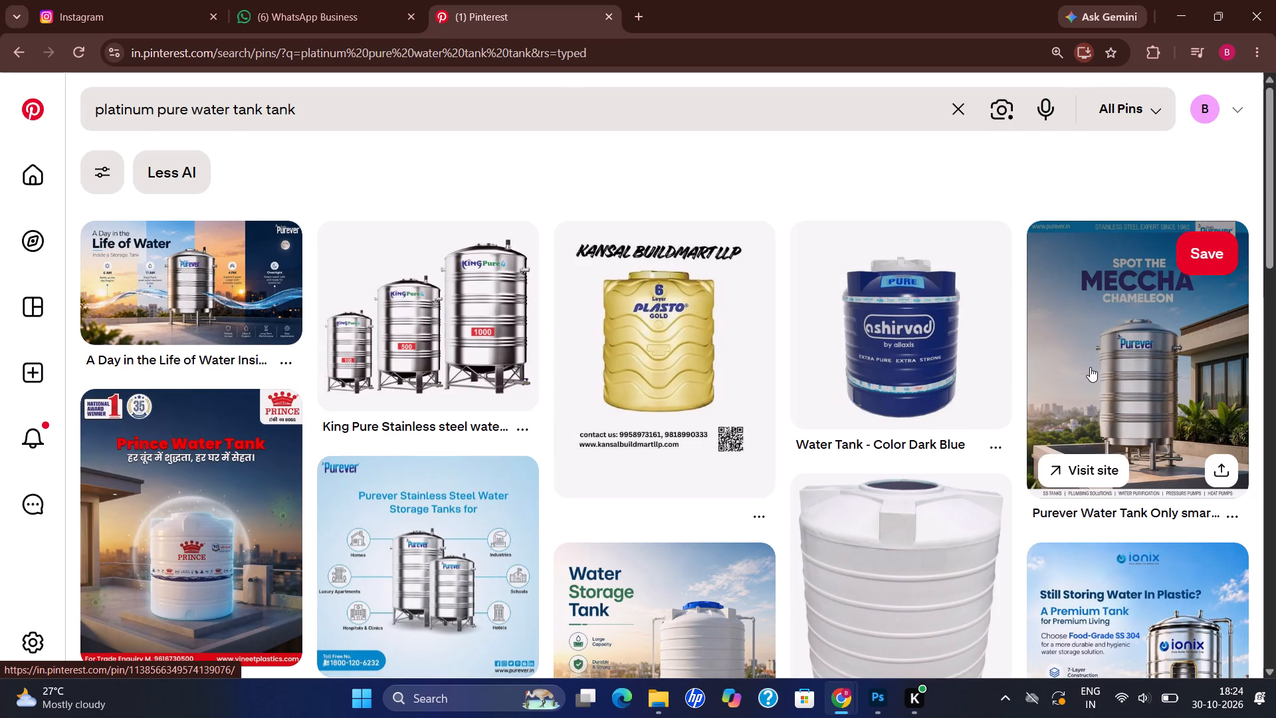
pyautogui.click(1090, 367)
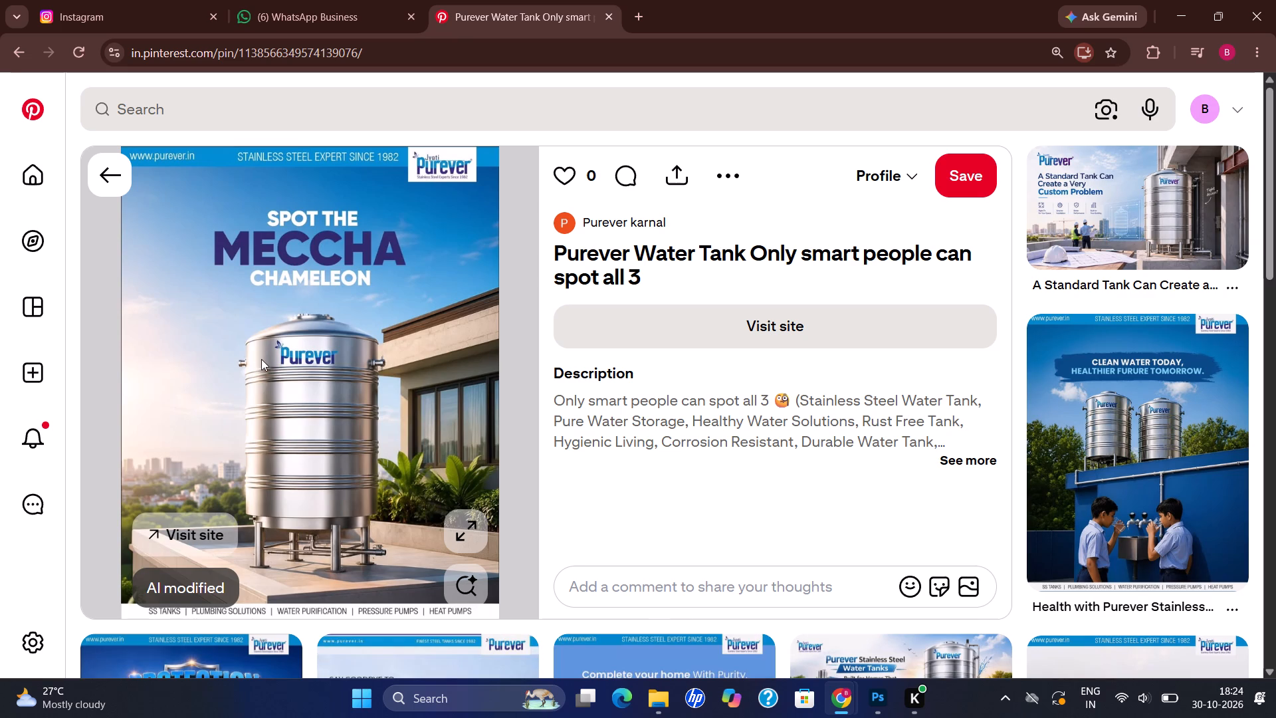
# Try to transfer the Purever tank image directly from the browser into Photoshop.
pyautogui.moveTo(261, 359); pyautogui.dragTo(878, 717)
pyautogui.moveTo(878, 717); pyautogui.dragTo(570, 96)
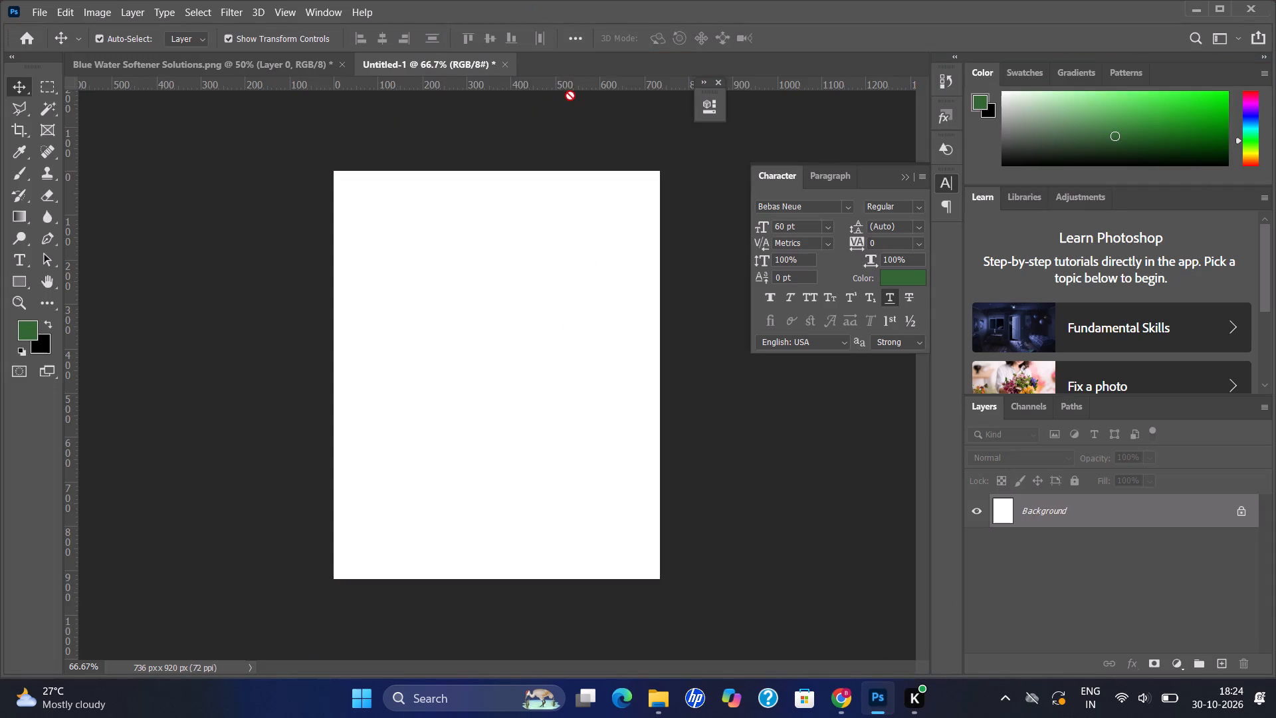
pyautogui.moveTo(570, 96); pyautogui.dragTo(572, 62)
# Copy the Purever tank image from the Pinterest pin and paste it into the blank Untitled-1 document in Photoshop.
pyautogui.click(839, 694)
pyautogui.click(829, 623)
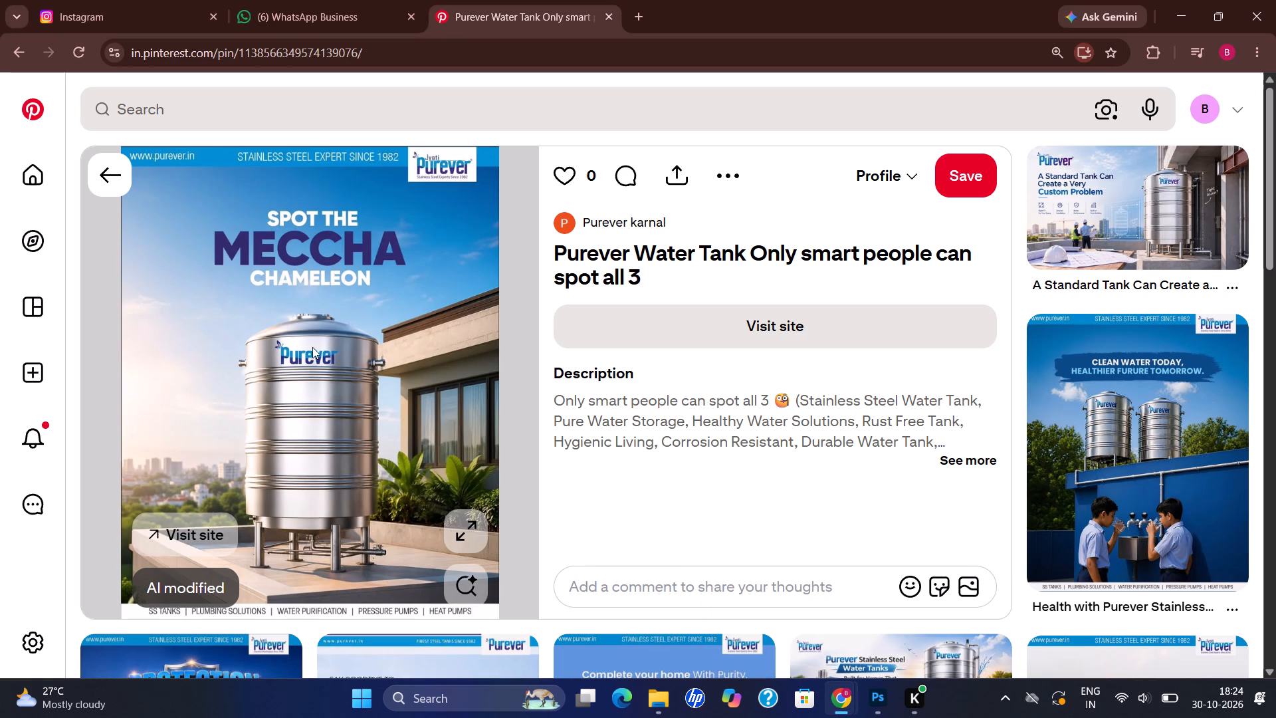
pyautogui.rightClick(317, 368)
pyautogui.click(367, 429)
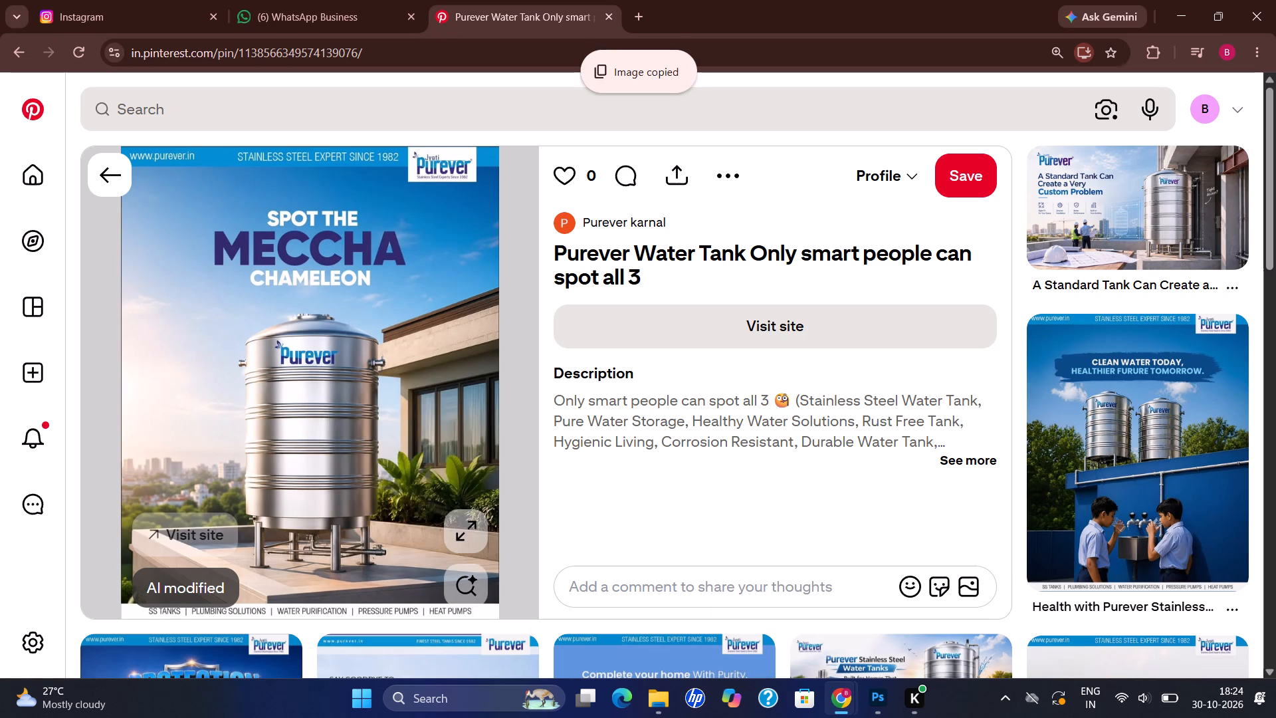
pyautogui.click(873, 693)
pyautogui.hotkey('ctrl', 'v')
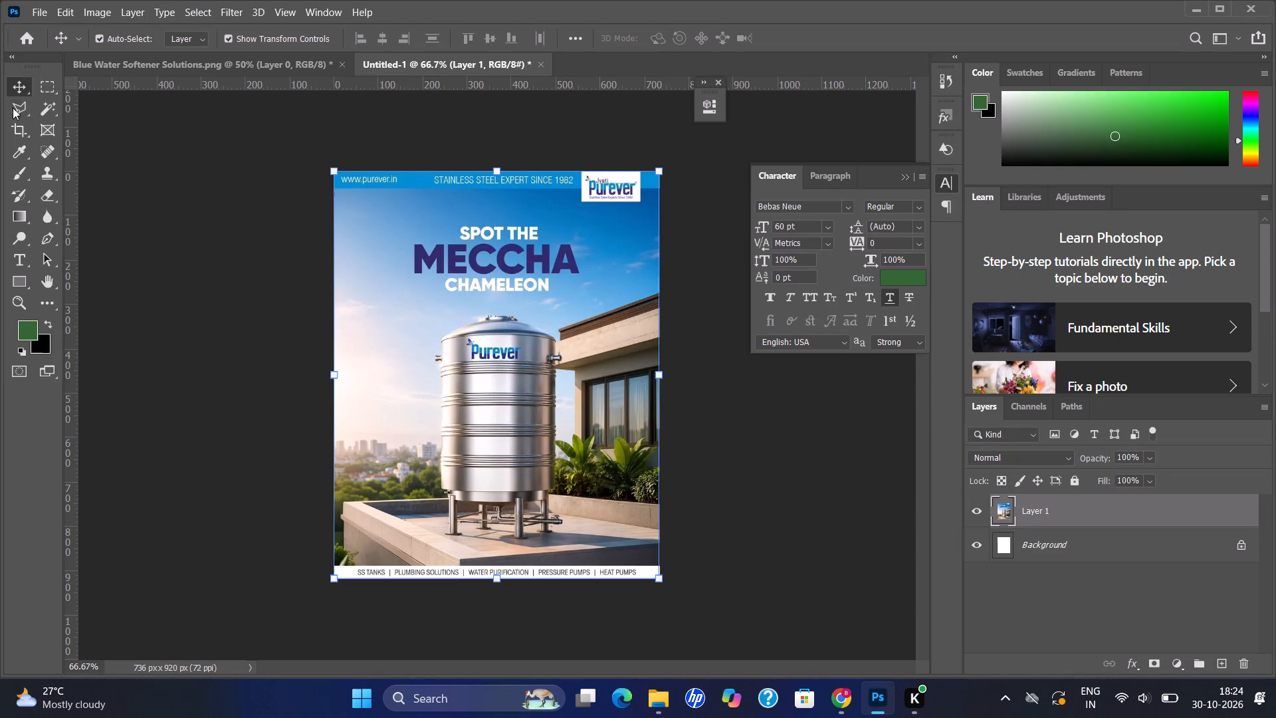
# Outline the Purever logo on the steel tank with the Polygonal Lasso, remove it with a content-aware fill, and deselect.
pyautogui.click(27, 108)
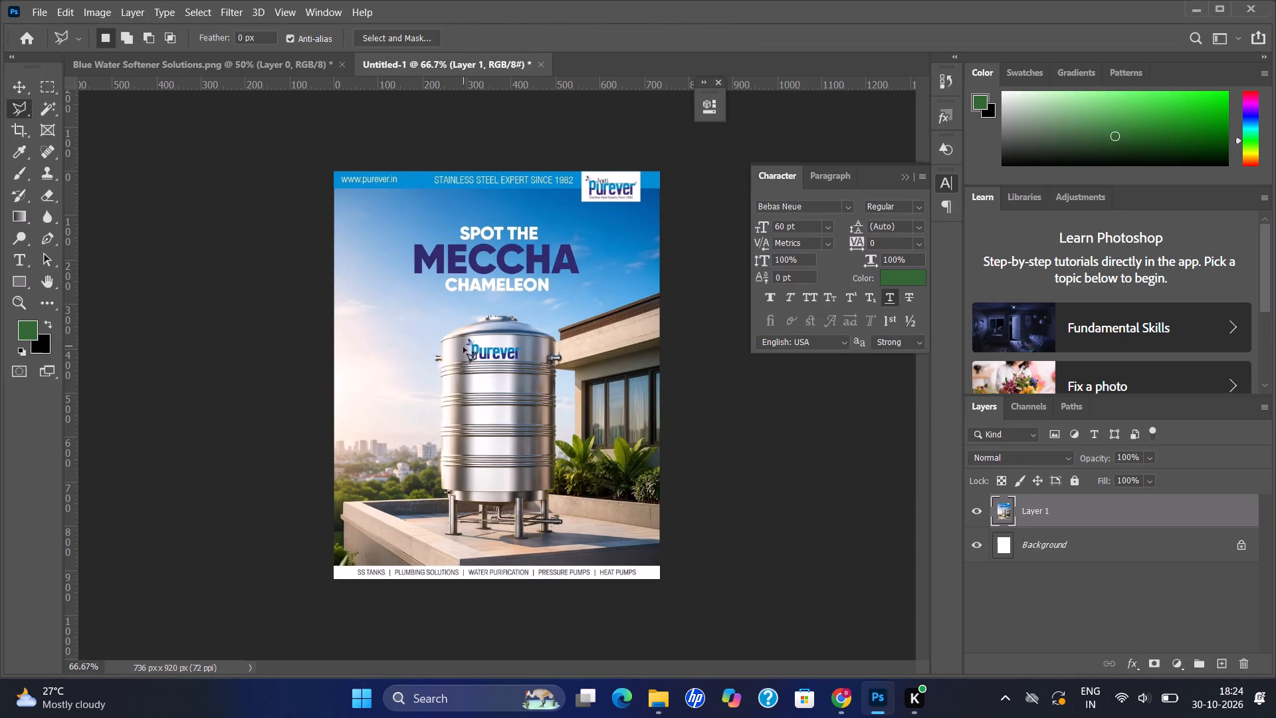
pyautogui.hotkey('ctrl', '=')
pyautogui.hotkey('ctrl', '-')
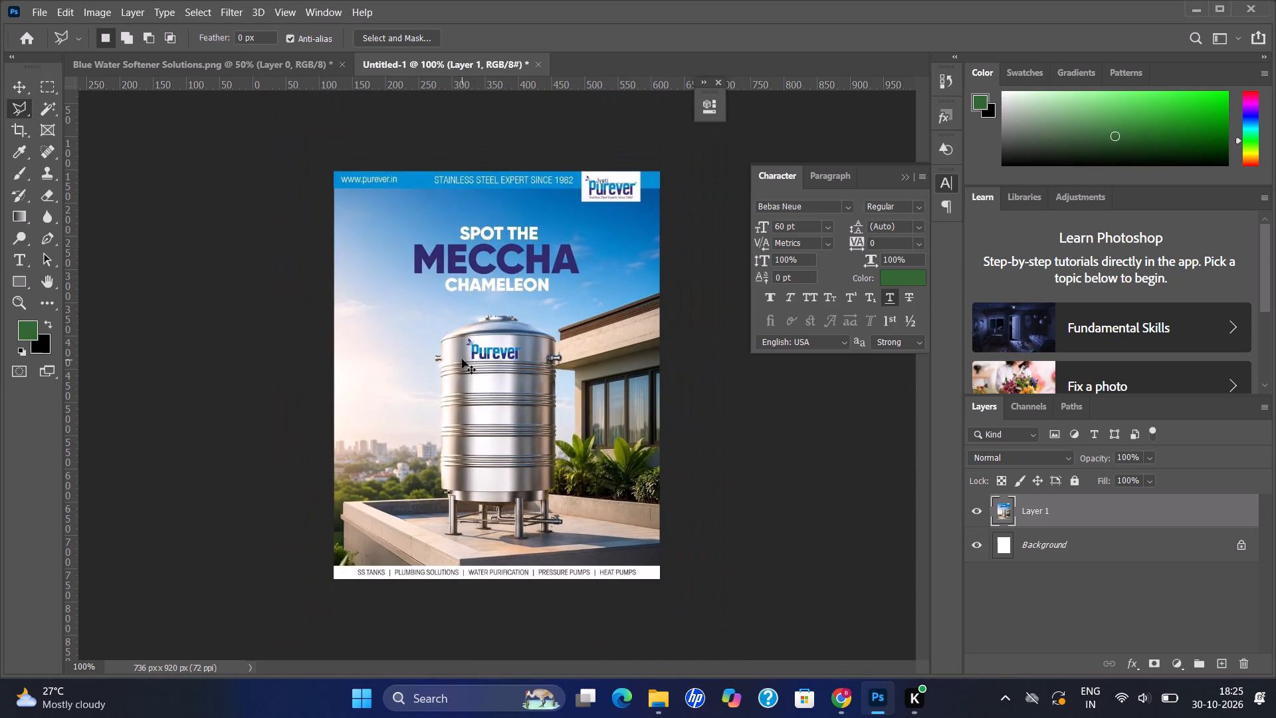
pyautogui.hotkey('ctrl', '=')
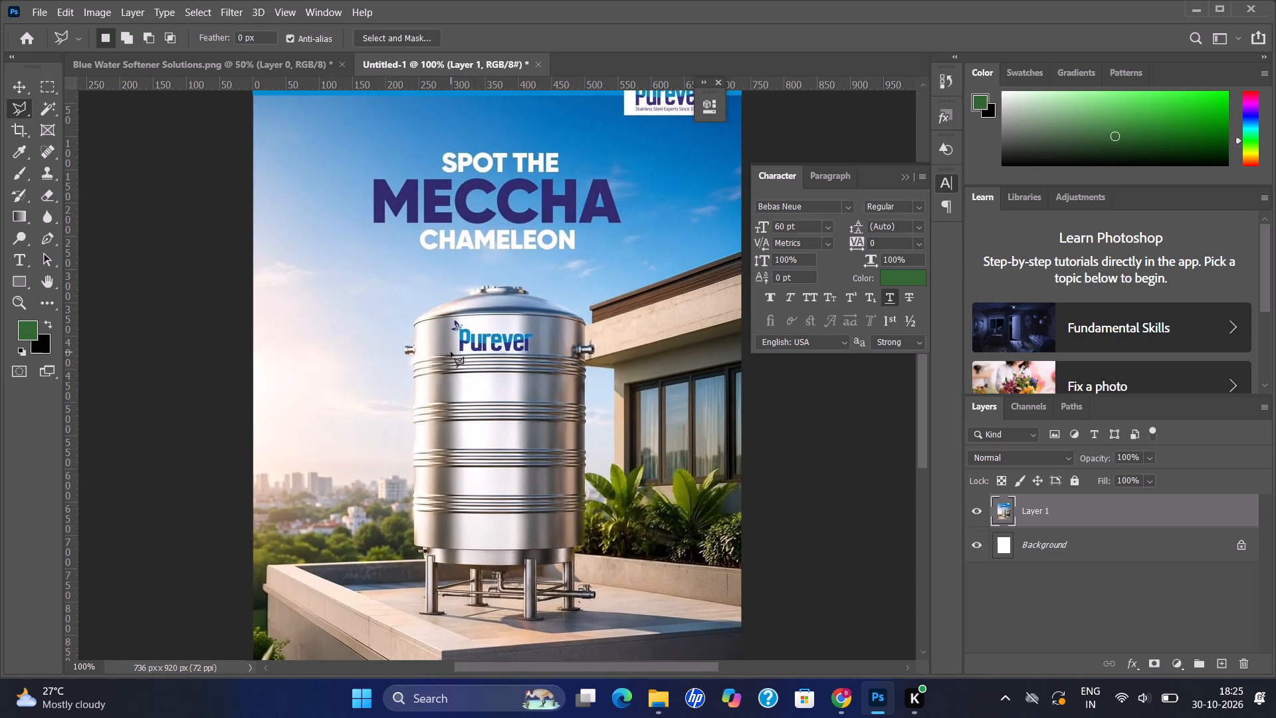
pyautogui.click(443, 350)
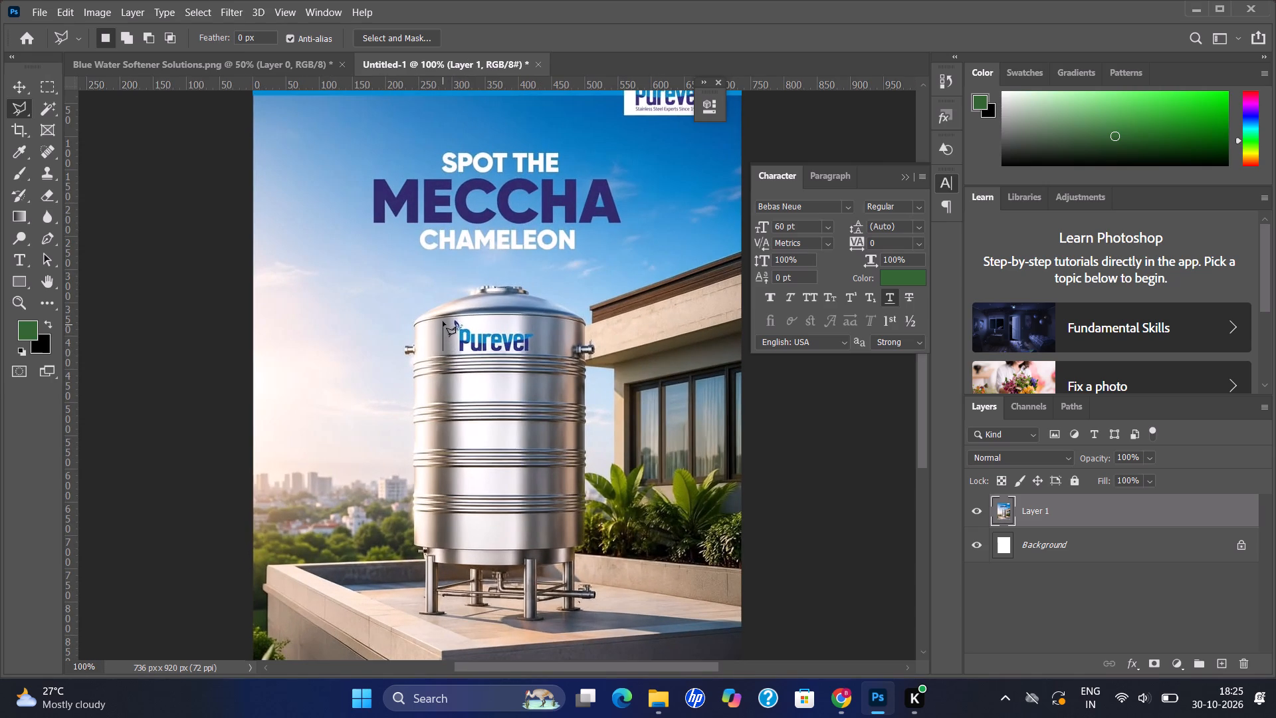
pyautogui.click(443, 321)
pyautogui.click(551, 320)
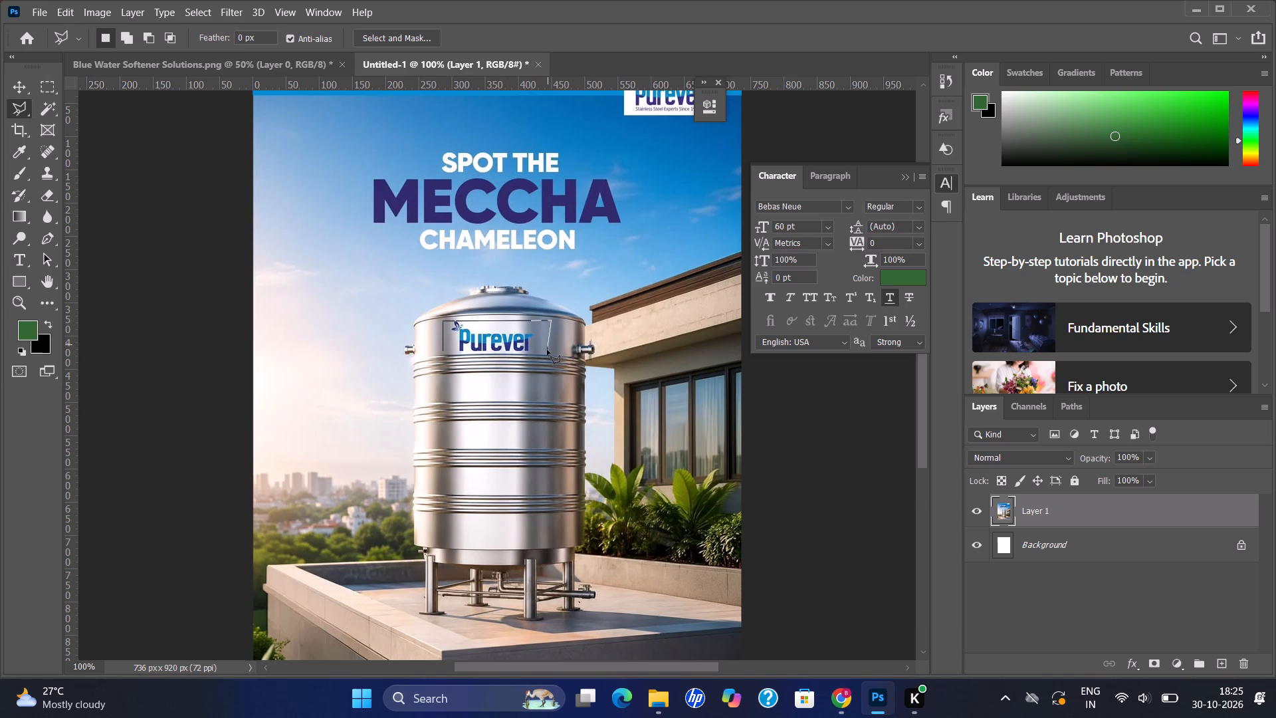
pyautogui.click(547, 354)
pyautogui.click(441, 352)
pyautogui.hotkey('shift', 'BackSpace')
pyautogui.press('Return')
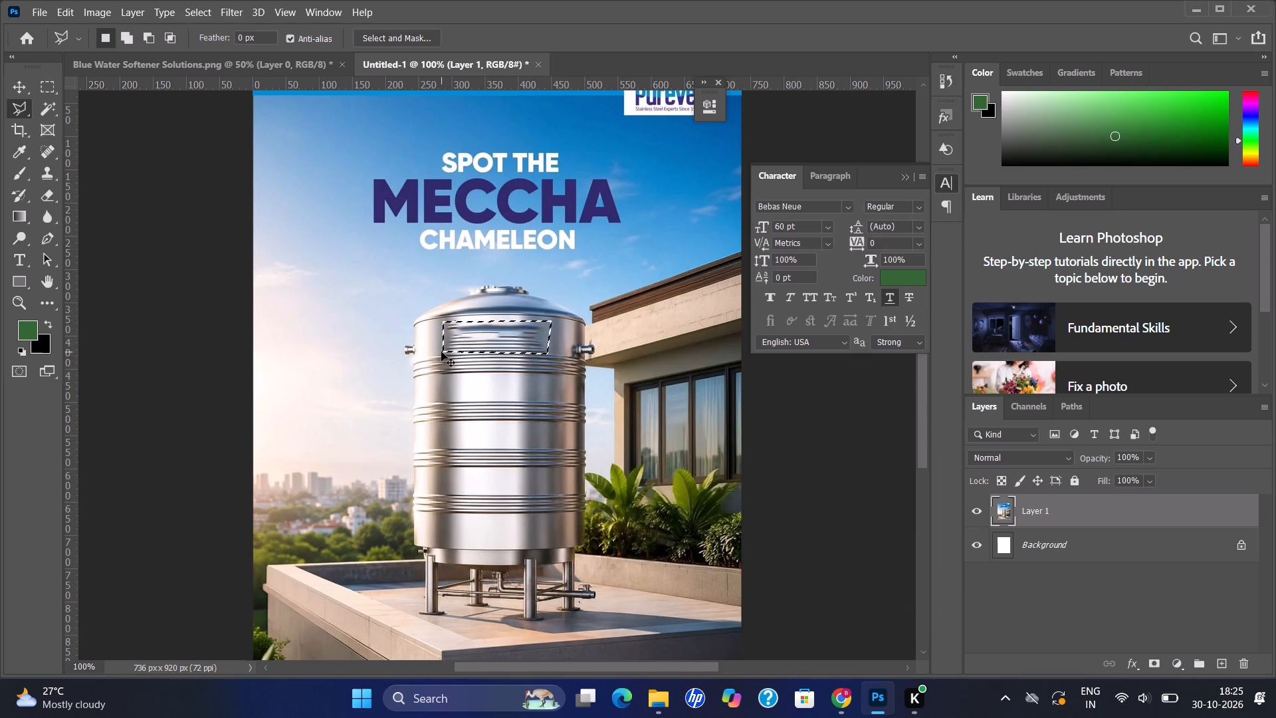
pyautogui.hotkey('ctrl', 'd')
# Outline the "SPOT THE MECCHA CHAMELEON" heading with the Polygonal Lasso, replace it with sky using content-aware fill, and deselect.
pyautogui.moveTo(333, 234); pyautogui.dragTo(332, 199)
pyautogui.click(358, 120)
pyautogui.click(633, 140)
pyautogui.click(631, 265)
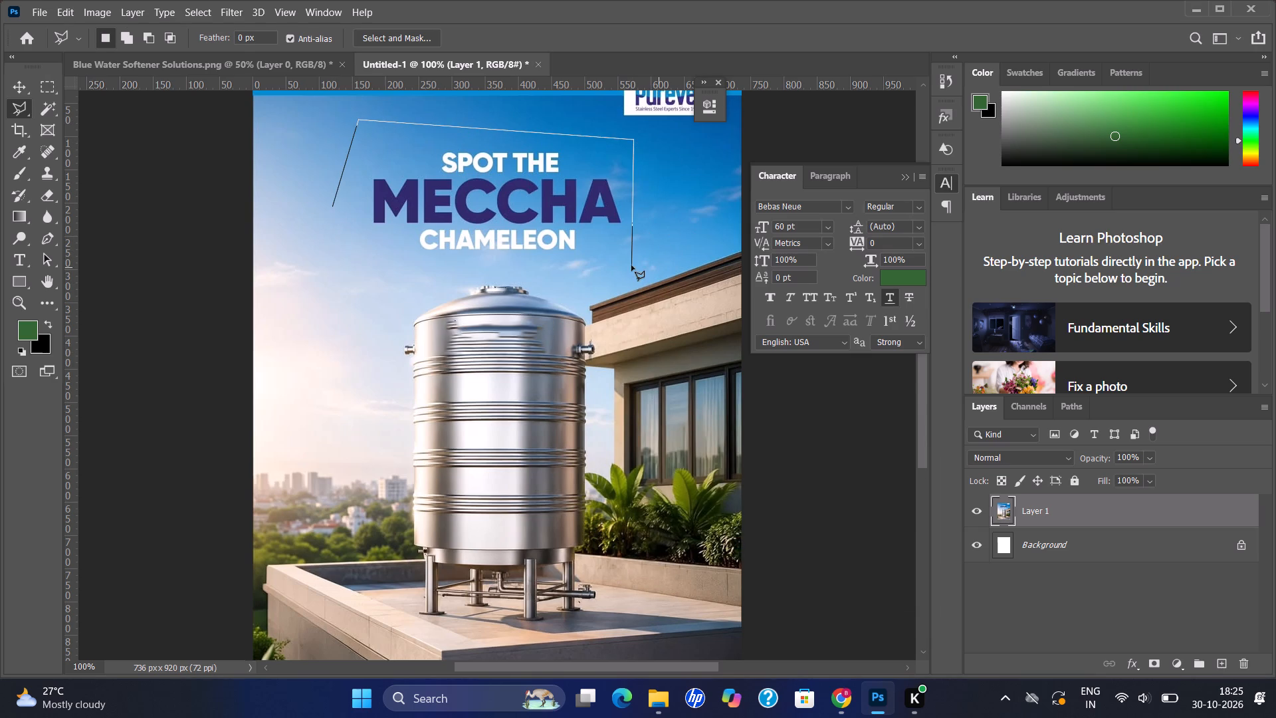
pyautogui.click(427, 271)
pyautogui.click(330, 201)
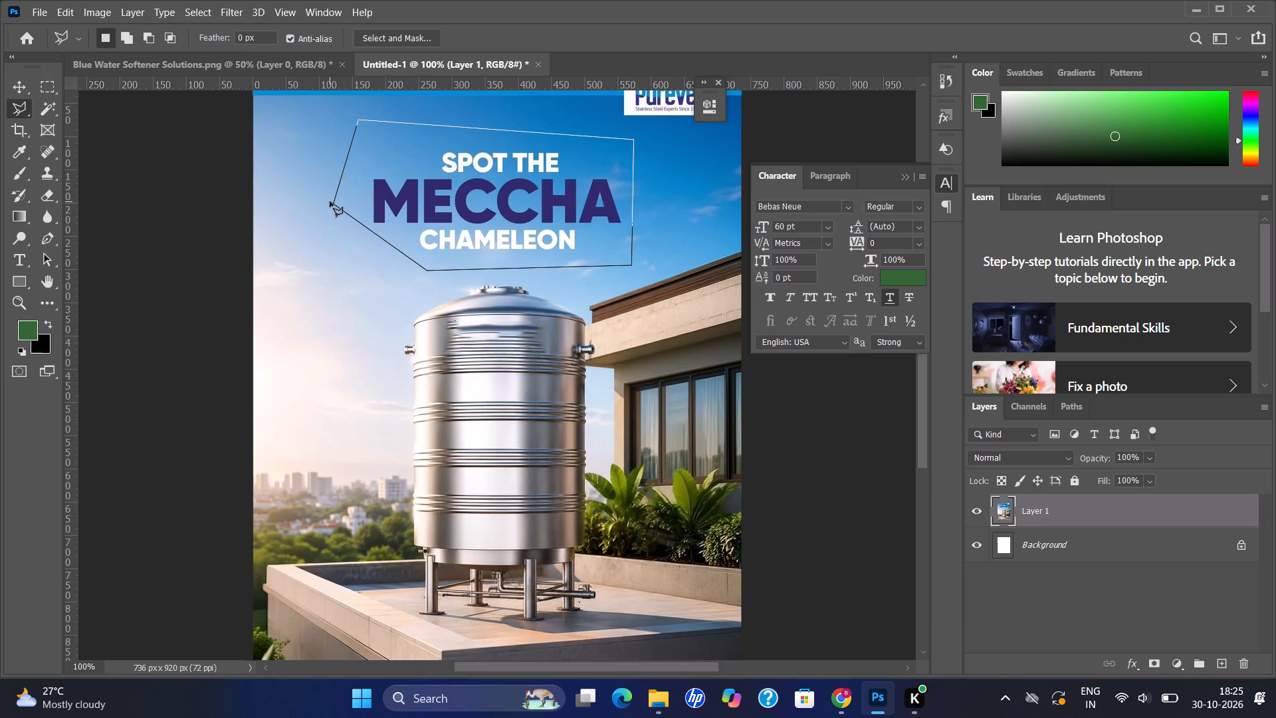
pyautogui.doubleClick(330, 201)
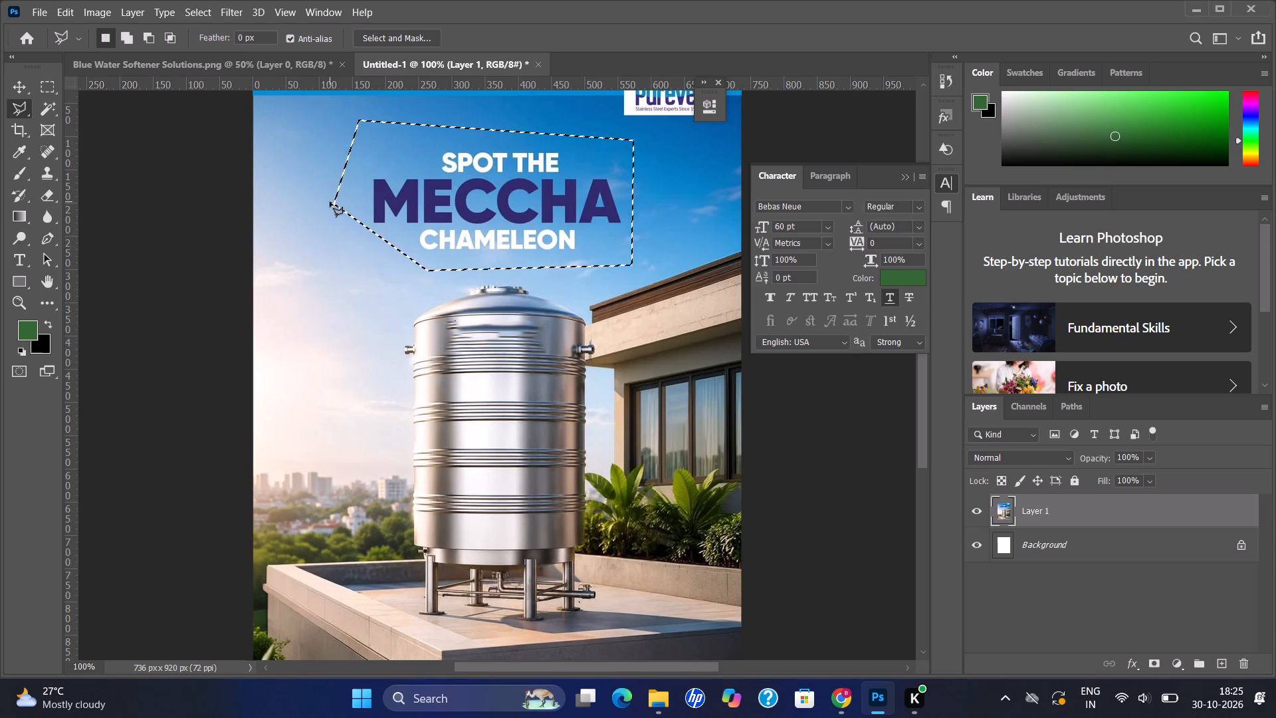
pyautogui.hotkey('shift', 'BackSpace')
pyautogui.press('Return')
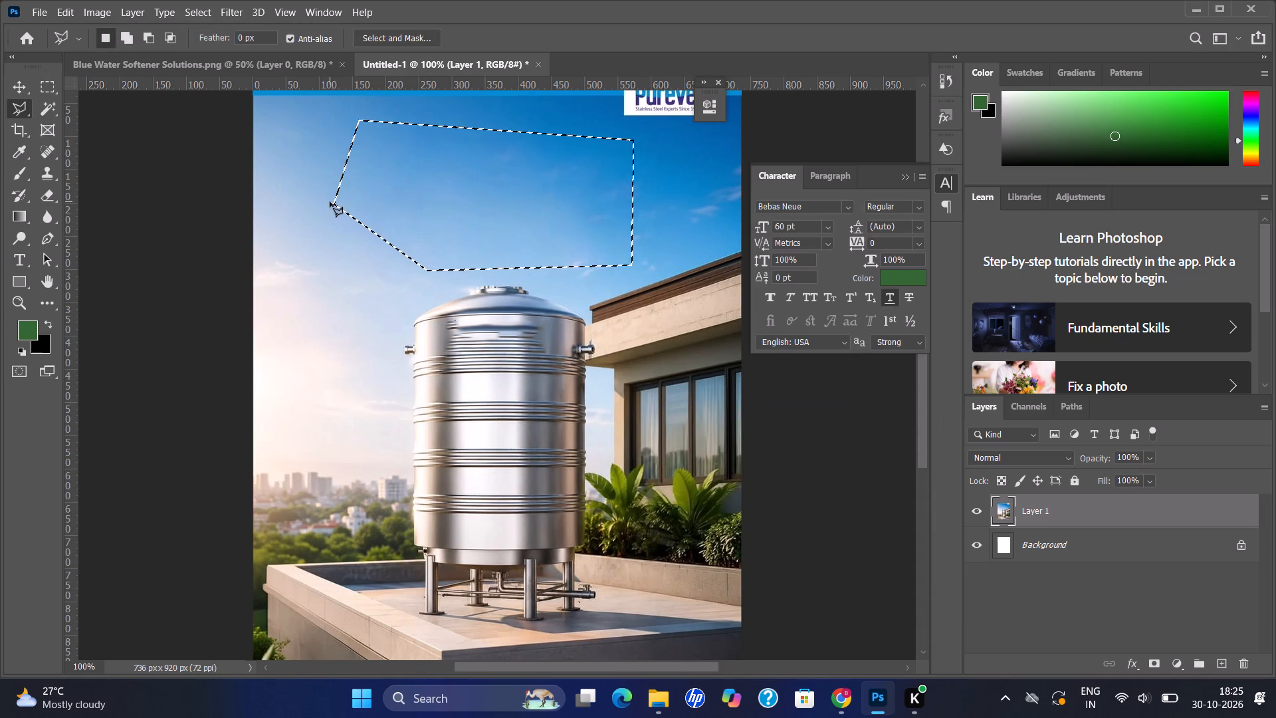
pyautogui.hotkey('ctrl', 'd')
# Select the full-width top banner with its website, tagline and Purever logo, replace it with sky using content-aware fill, and deselect.
pyautogui.scroll(4, 822, 107)
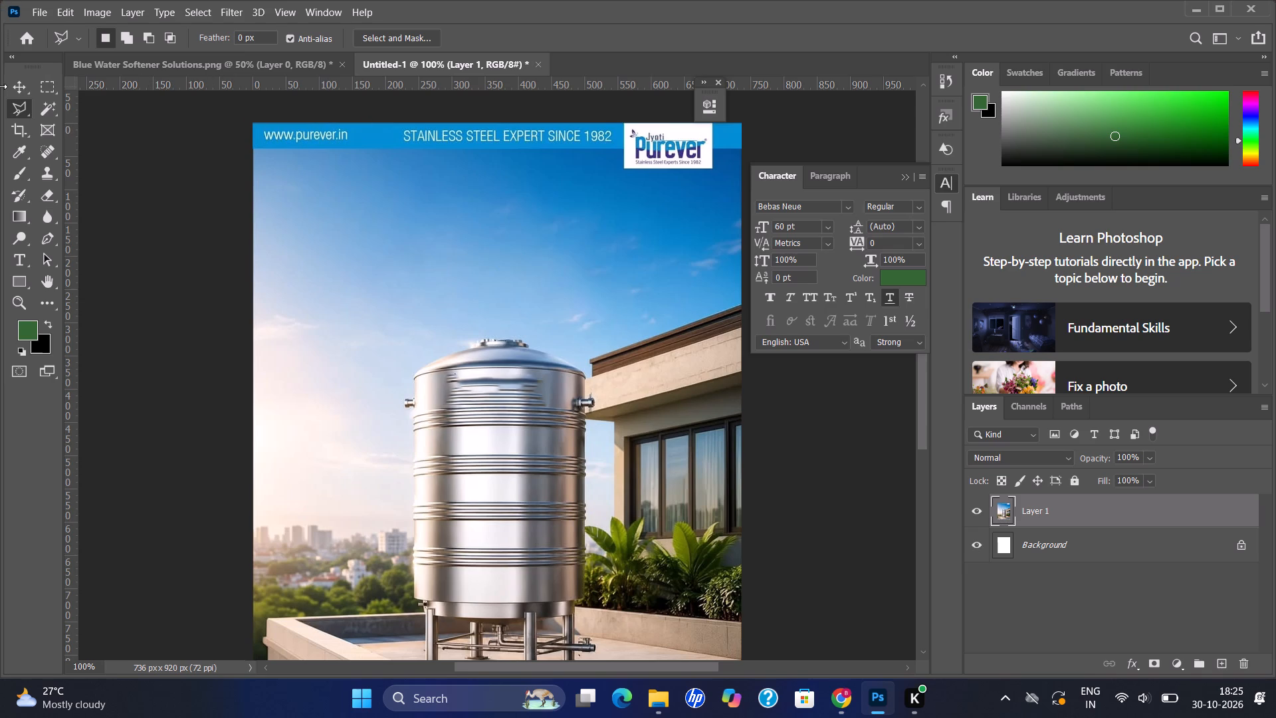
pyautogui.click(46, 90)
pyautogui.click(251, 118)
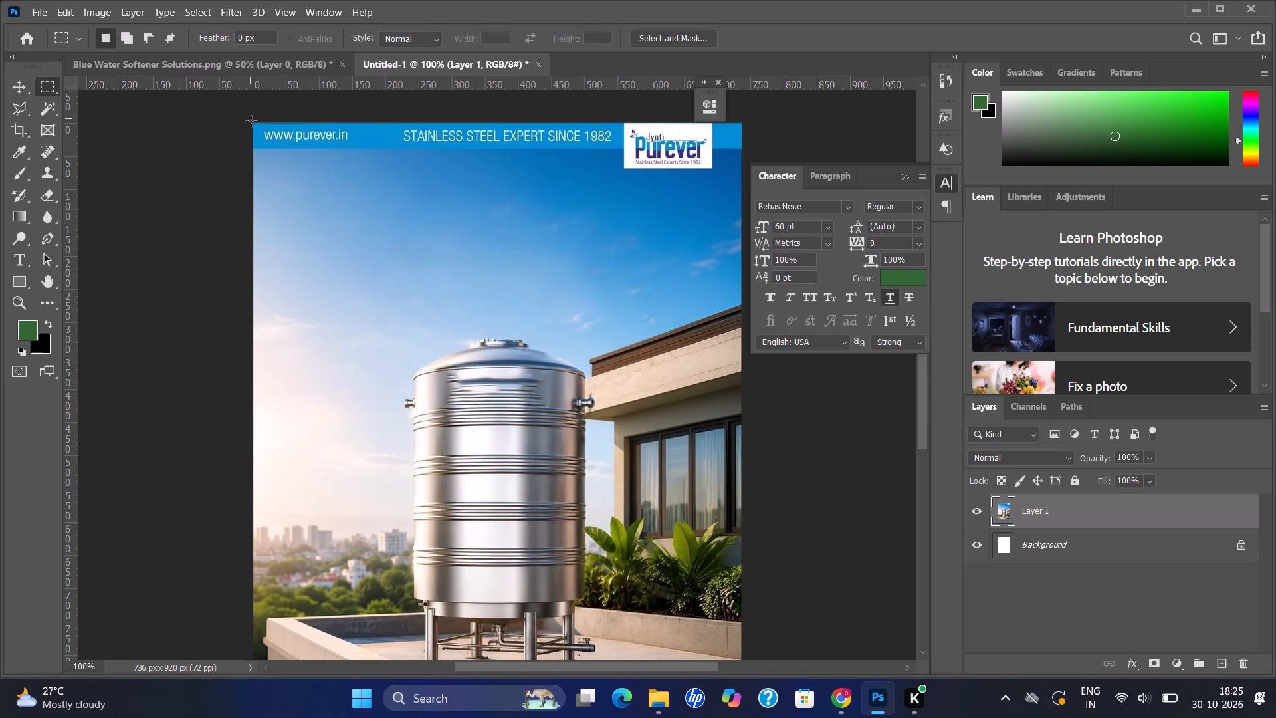
pyautogui.moveTo(251, 121); pyautogui.dragTo(733, 175)
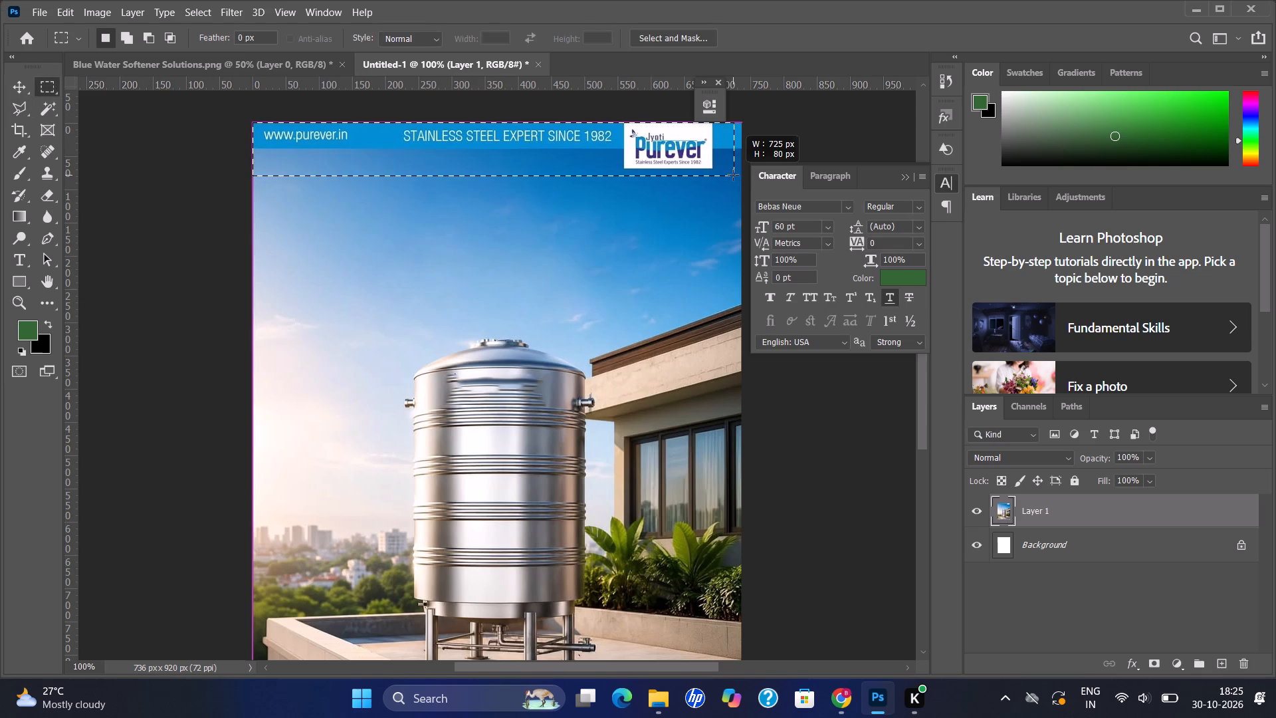
pyautogui.moveTo(733, 175); pyautogui.dragTo(744, 182)
pyautogui.hotkey('shift', 'BackSpace')
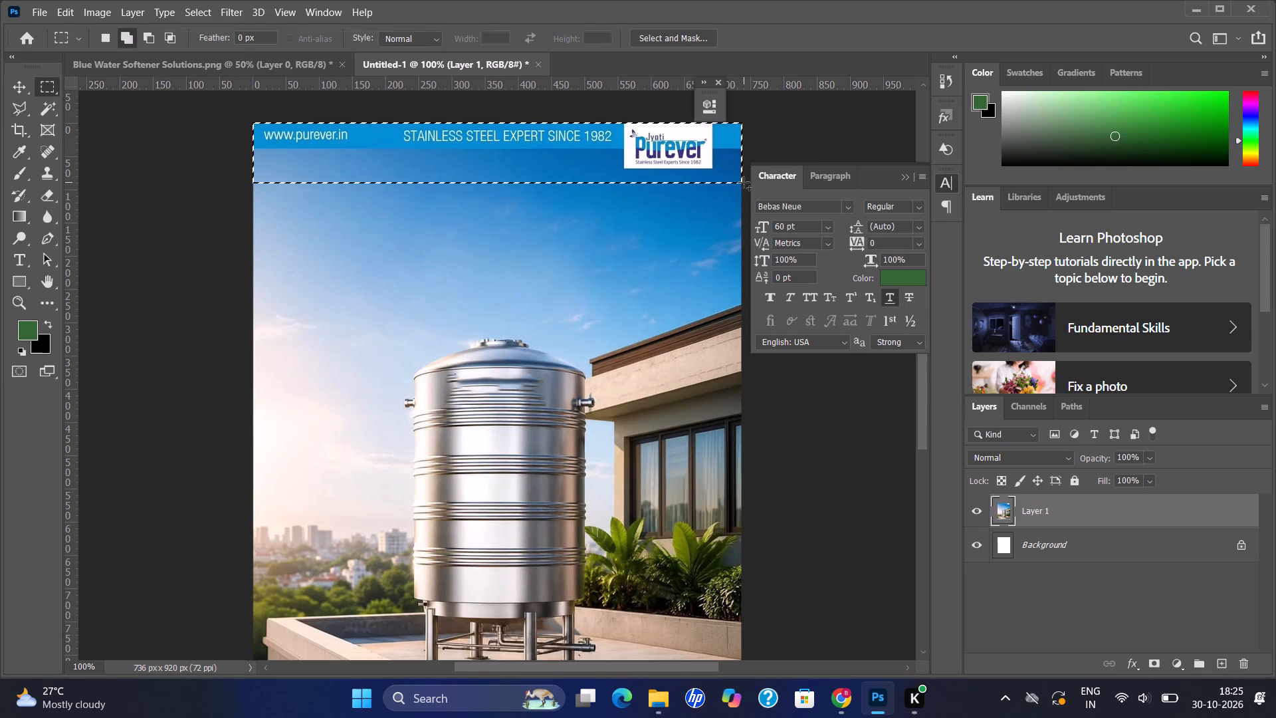
pyautogui.press('Return')
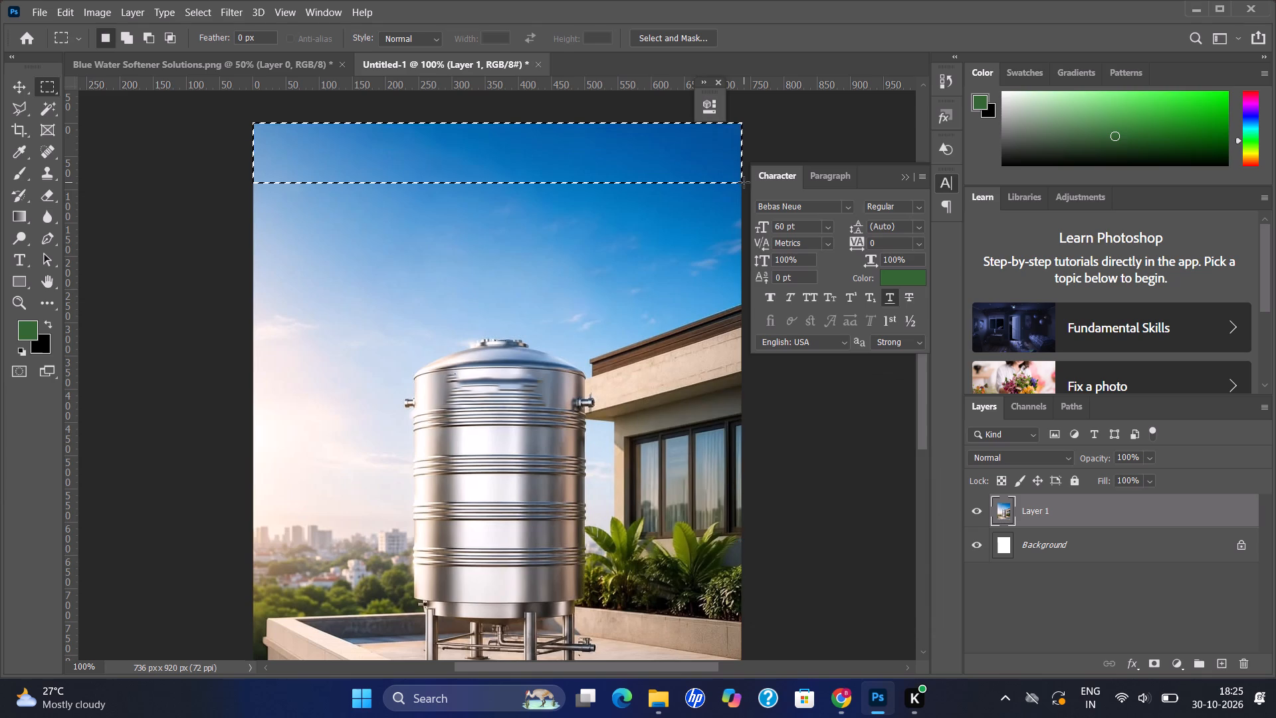
pyautogui.hotkey('ctrl', 'd')
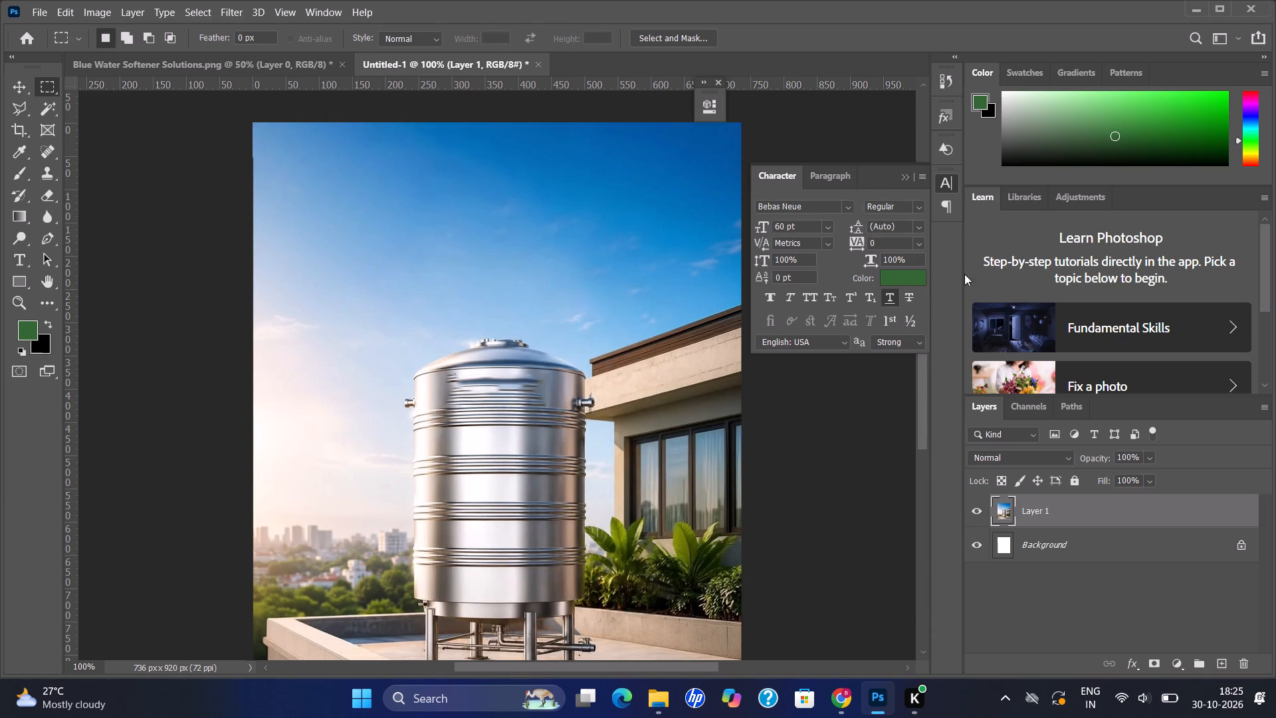
# Select the full-width white services strip along the image's bottom edge, replace it using content-aware fill, and deselect.
pyautogui.moveTo(919, 412); pyautogui.dragTo(894, 469)
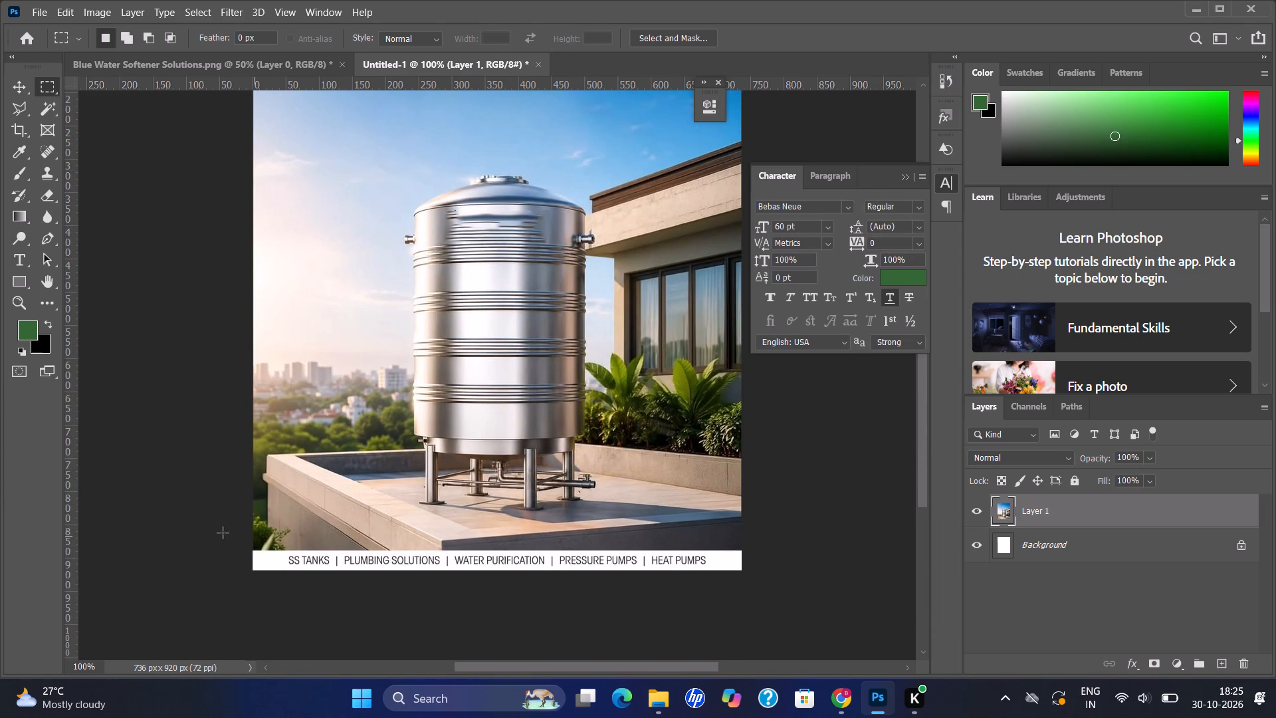
pyautogui.moveTo(237, 552); pyautogui.dragTo(659, 584)
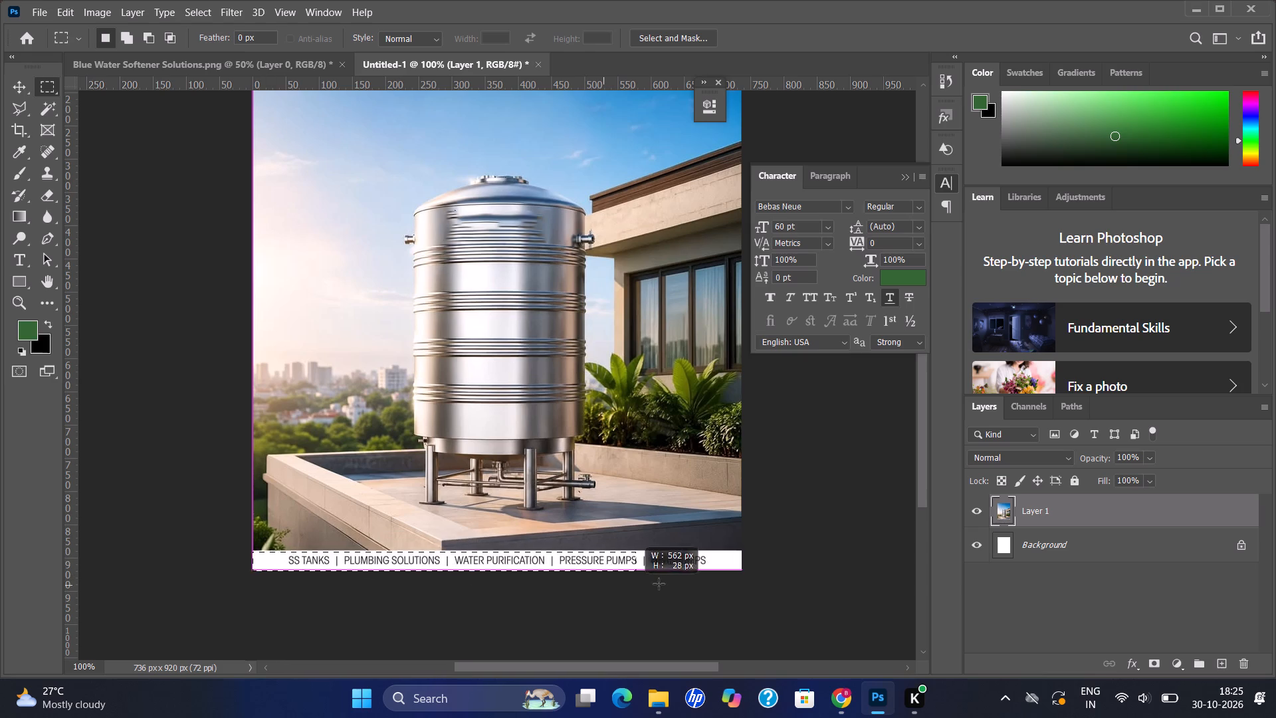
pyautogui.moveTo(659, 584); pyautogui.dragTo(740, 582)
pyautogui.press('Up')
pyautogui.press('Up')
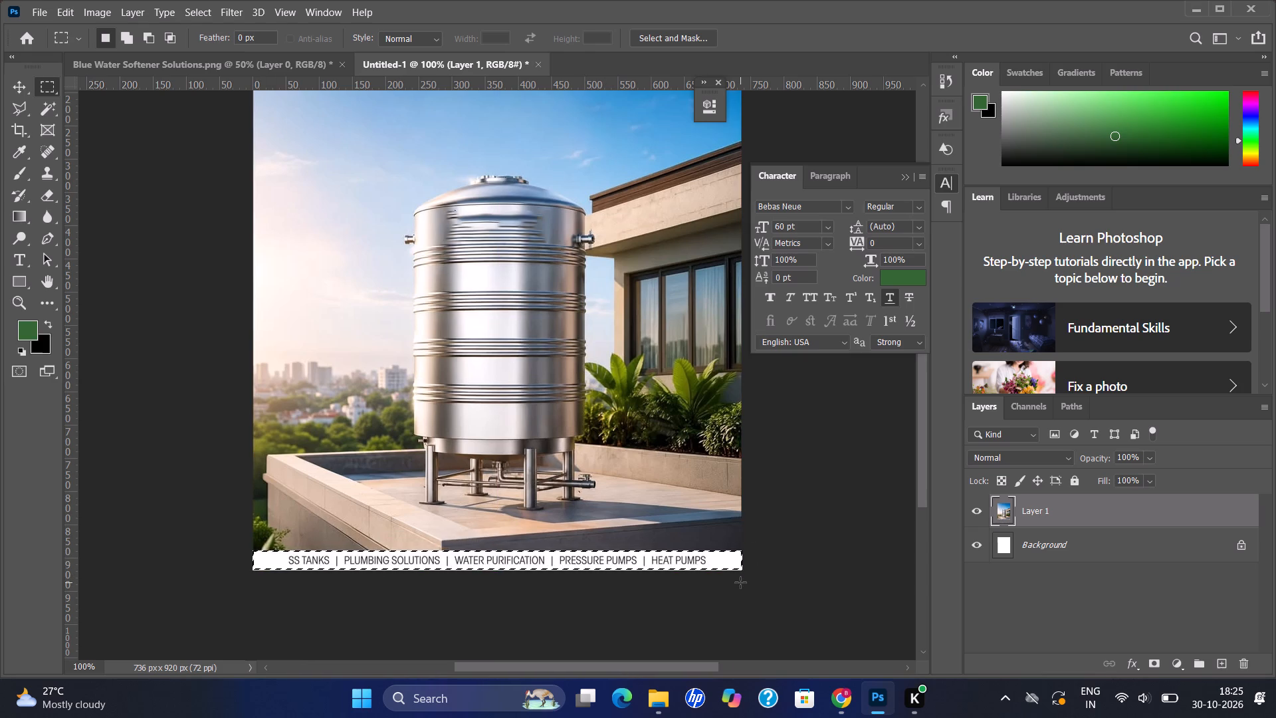
pyautogui.hotkey('shift', 'BackSpace')
pyautogui.press('Return')
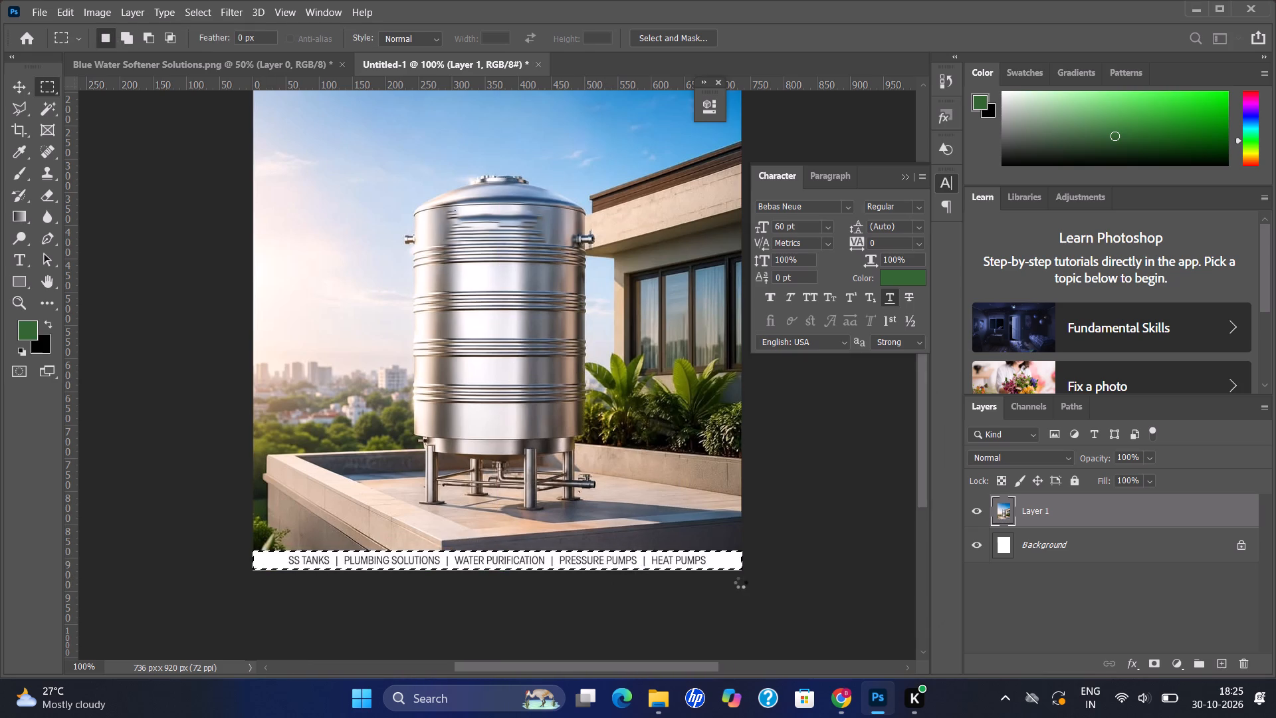
pyautogui.hotkey('ctrl', 'd')
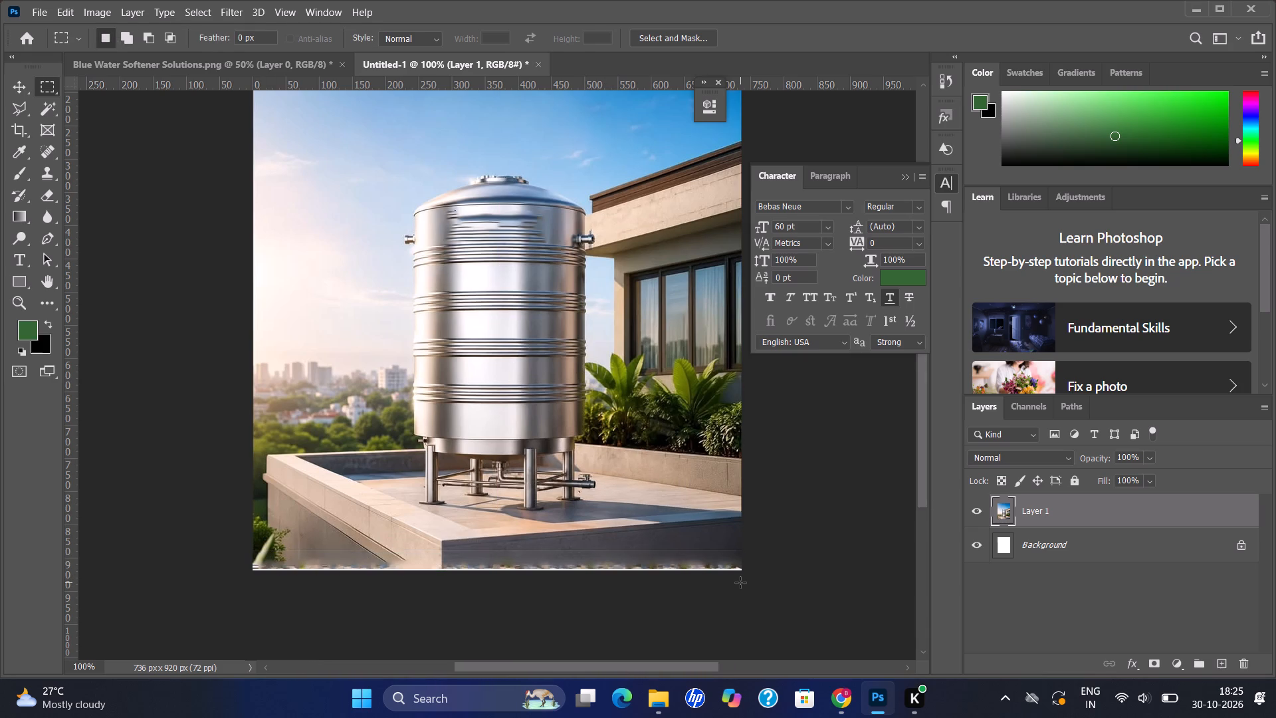
# Switch to Chrome, search for "bg watermark remover" in a new tab, and open the WatermarkRemover.io site.
pyautogui.click(661, 707)
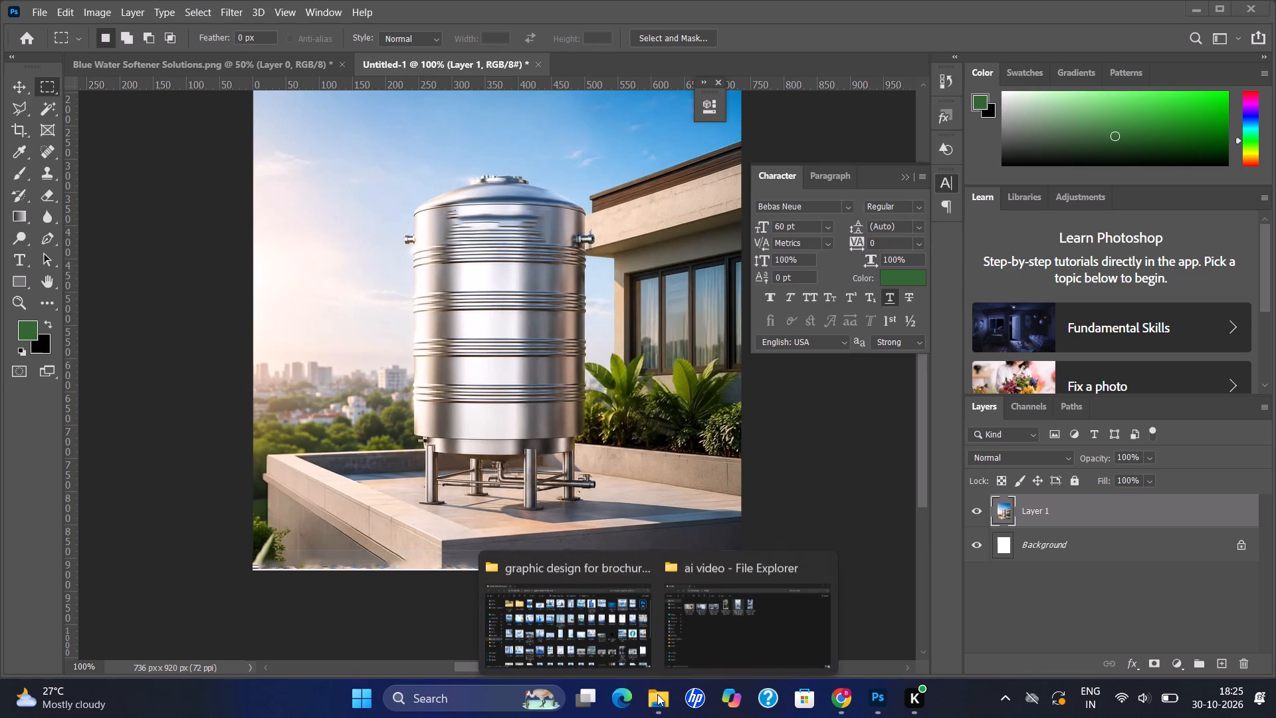
pyautogui.click(546, 616)
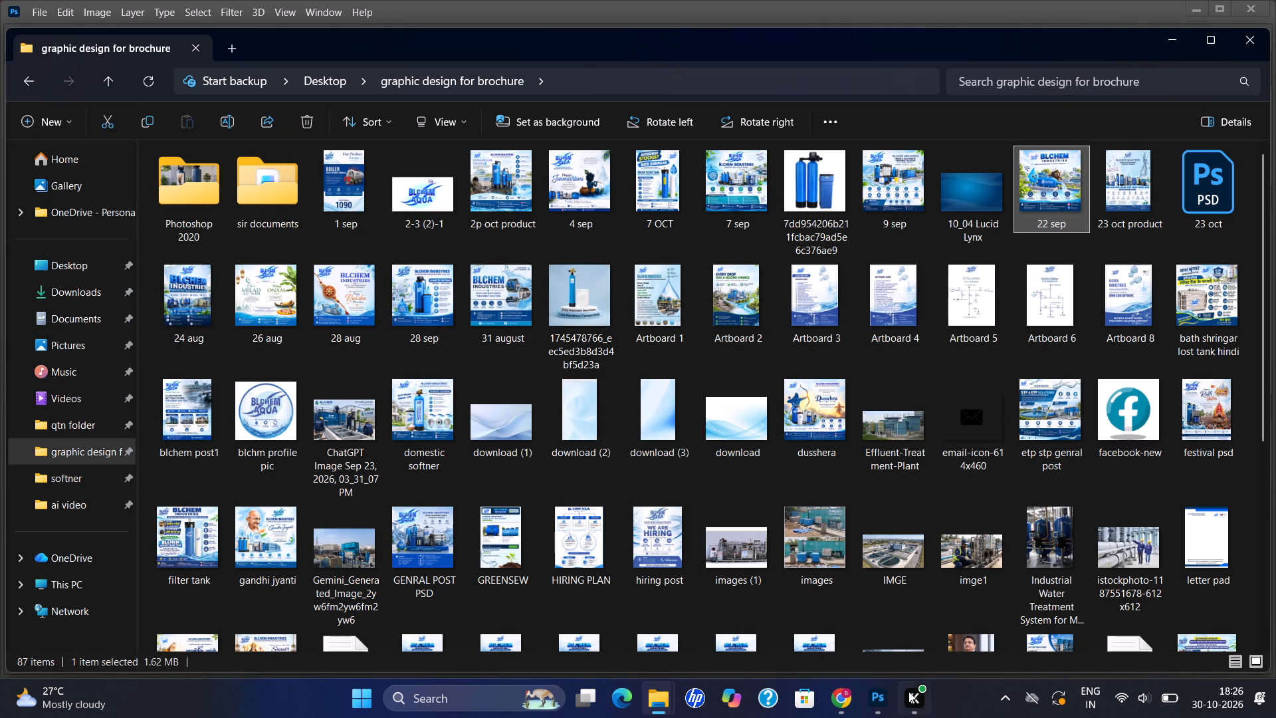
pyautogui.click(853, 690)
pyautogui.click(811, 614)
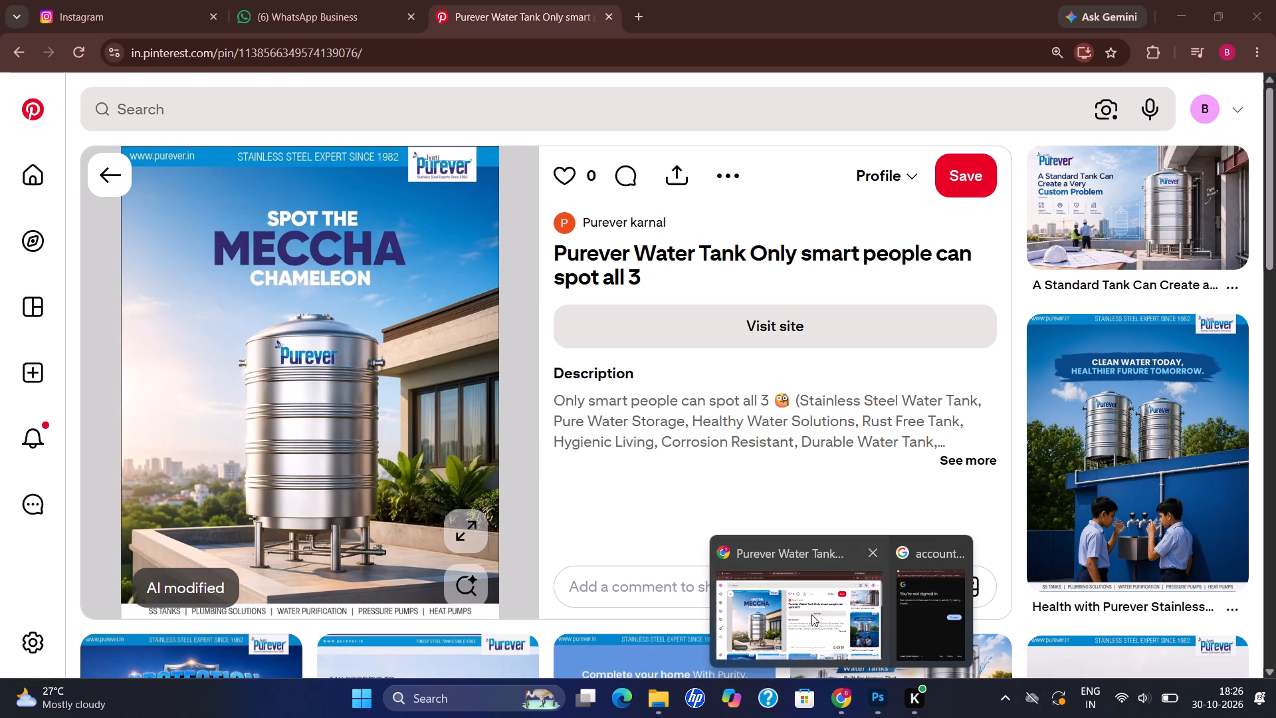
pyautogui.click(644, 28)
pyautogui.click(643, 11)
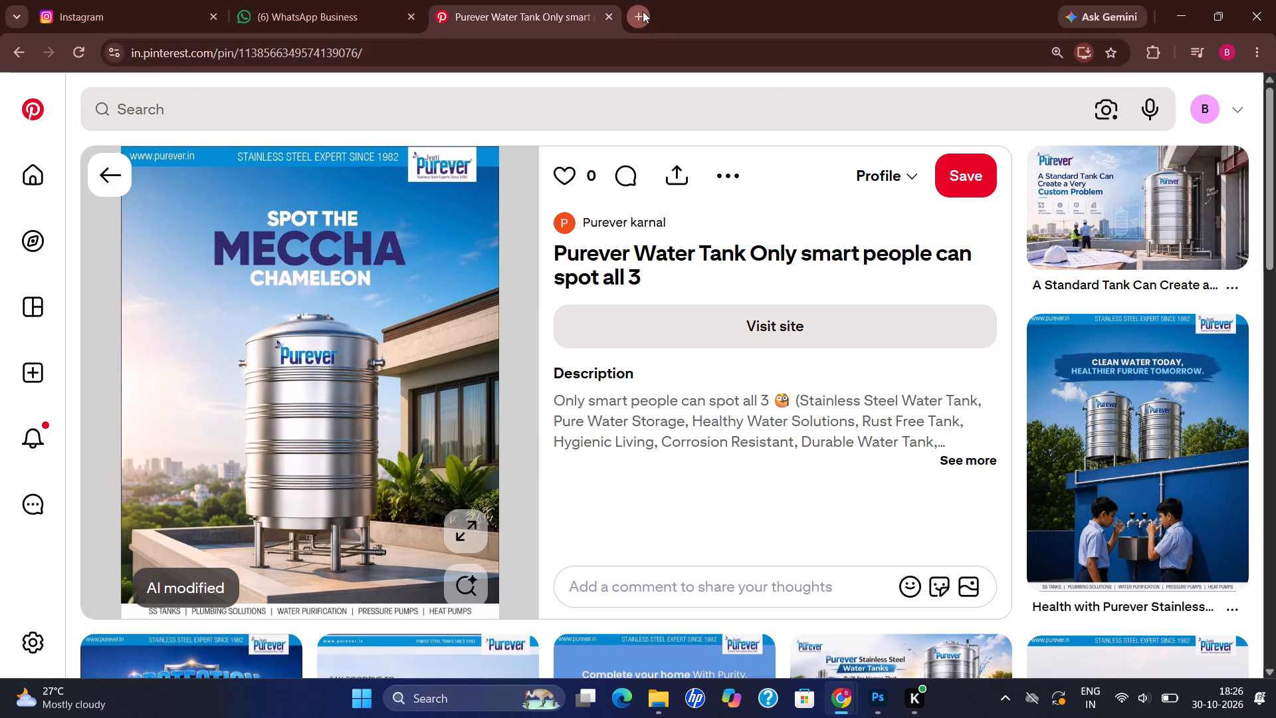
pyautogui.click(605, 49)
pyautogui.write('bg water')
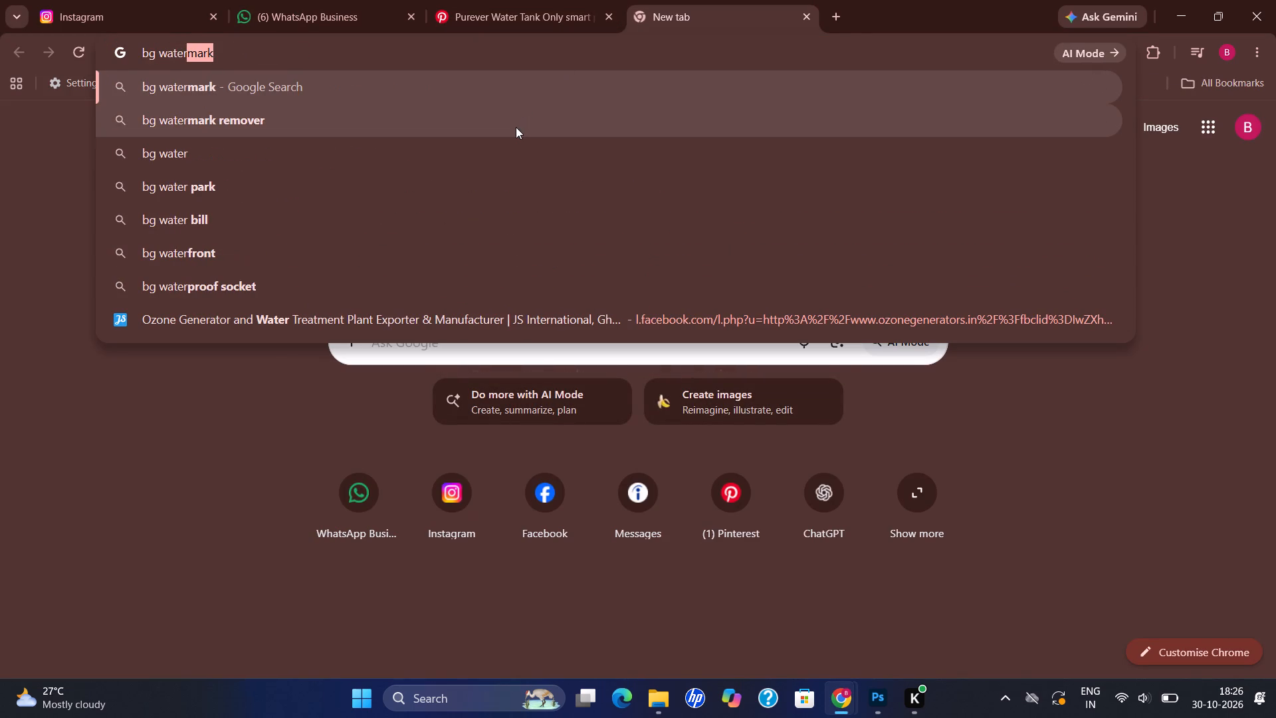
pyautogui.click(516, 127)
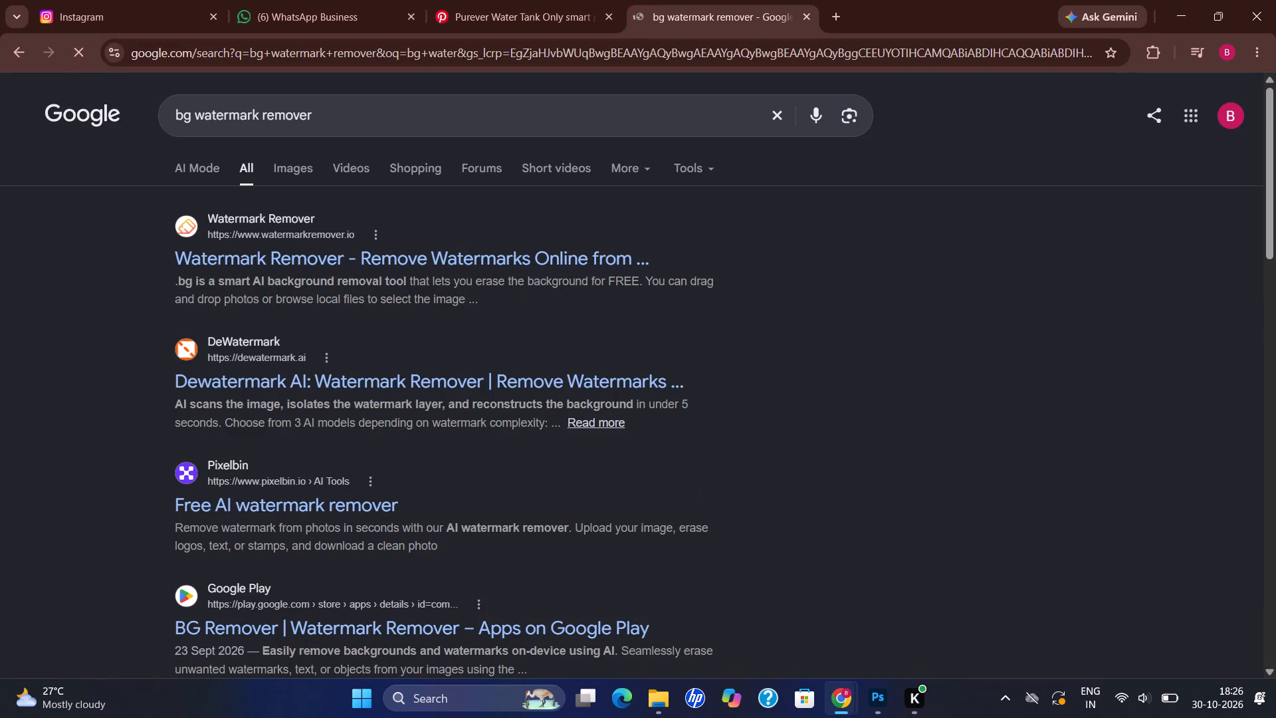
pyautogui.doubleClick(419, 267)
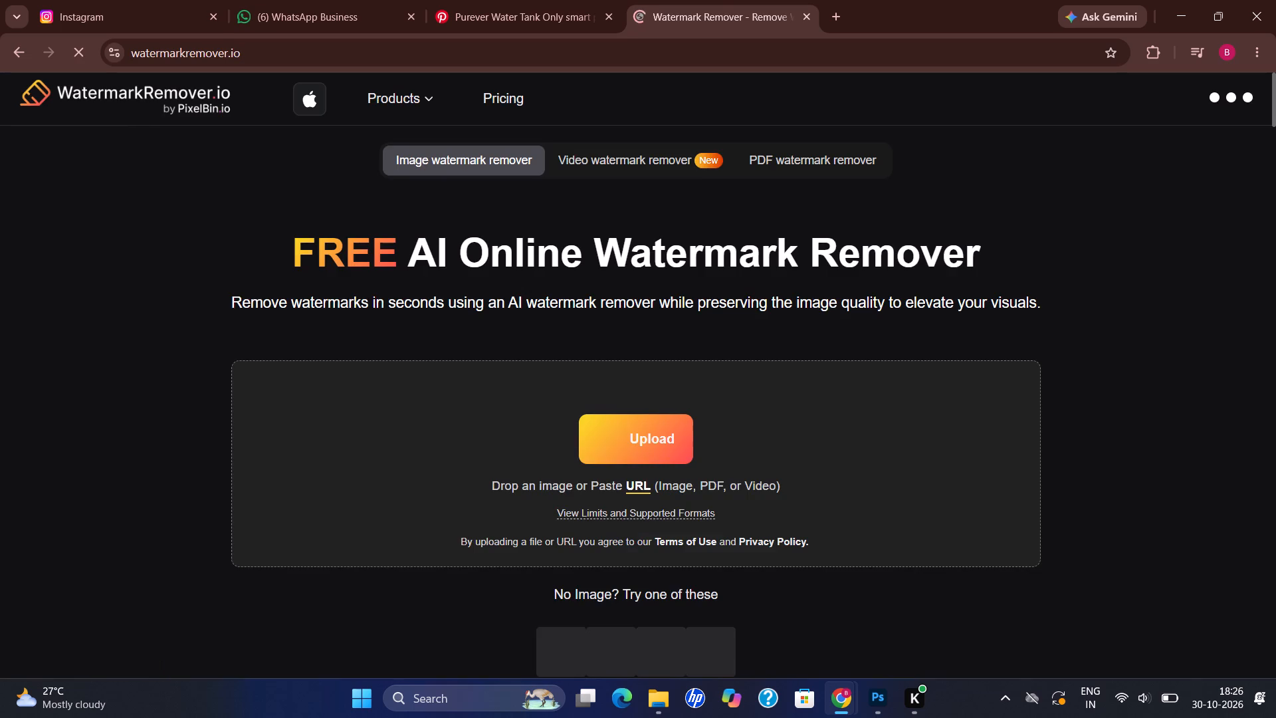
# Switch to the "graphic design for brochure" folder in File Explorer and select the Blchem Aqua logo image "2-3 (2)-1".
pyautogui.click(656, 702)
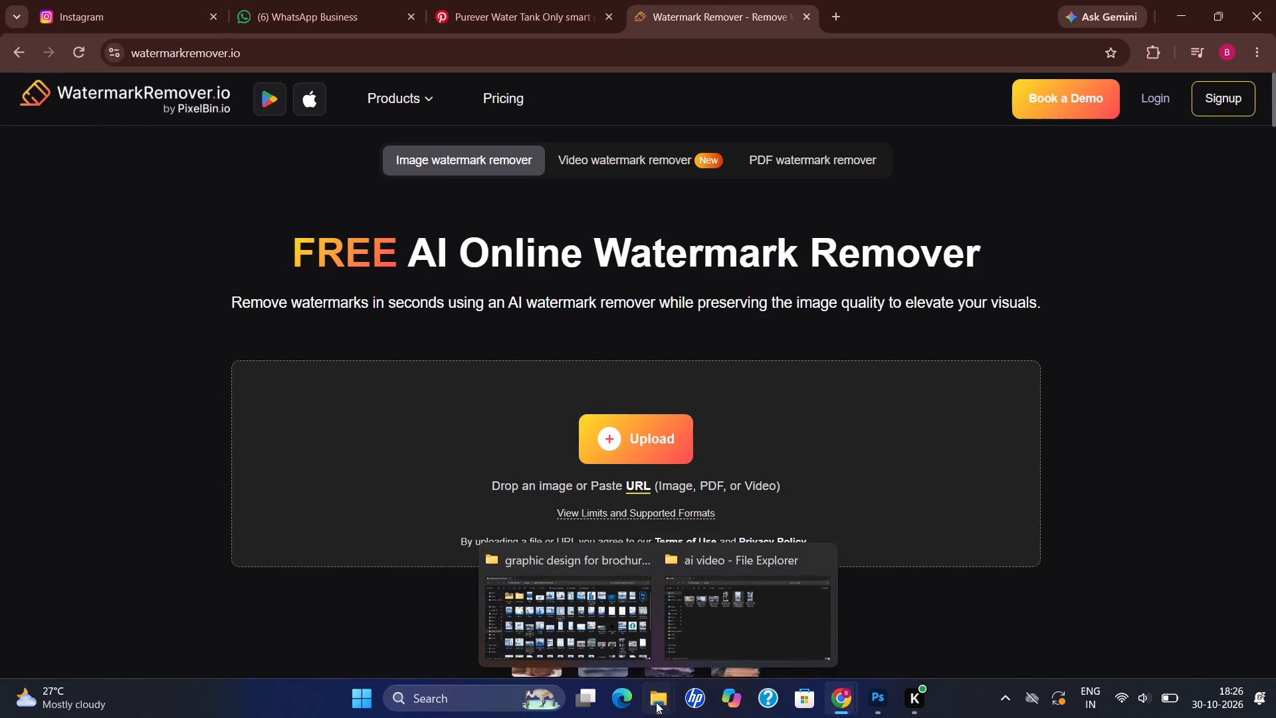
pyautogui.click(572, 655)
pyautogui.click(422, 193)
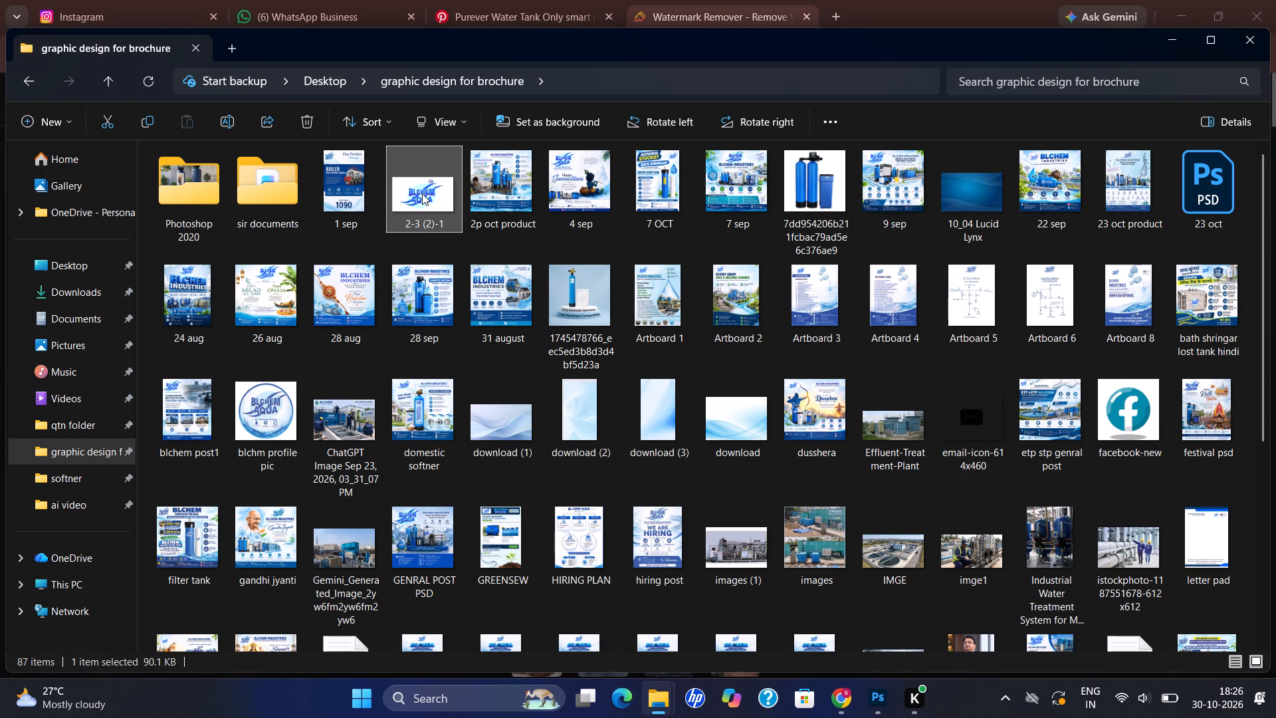
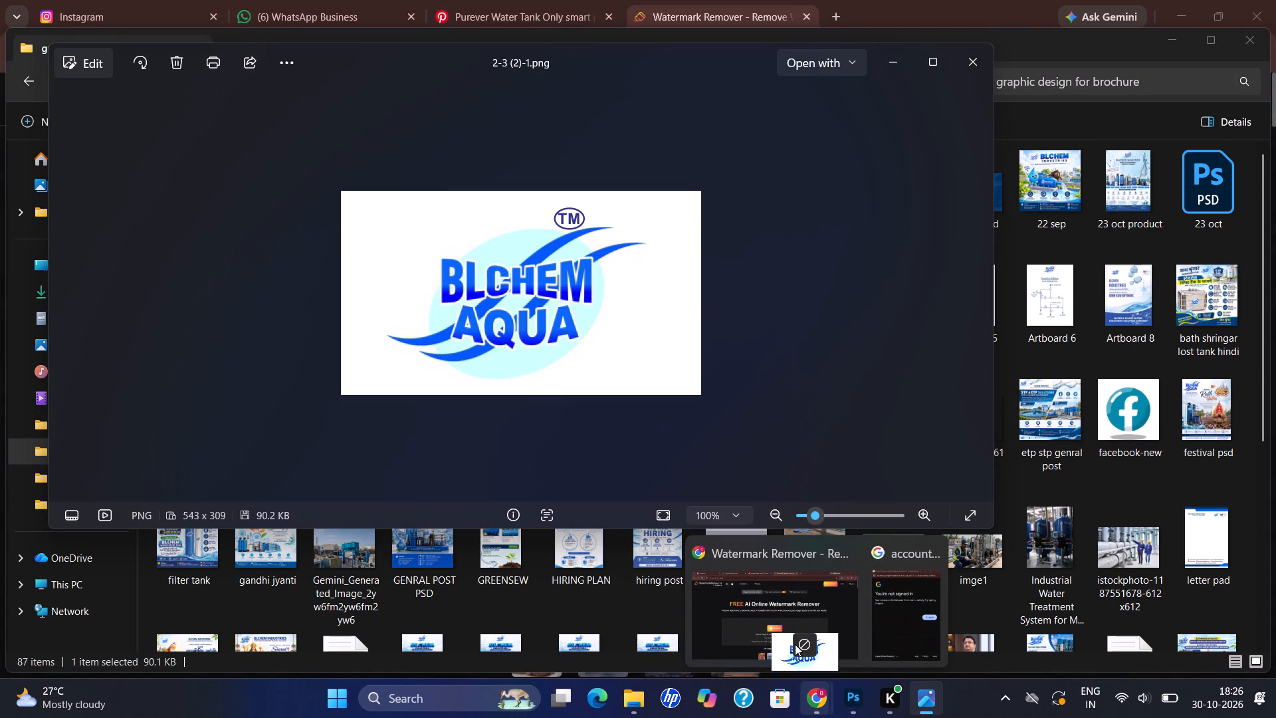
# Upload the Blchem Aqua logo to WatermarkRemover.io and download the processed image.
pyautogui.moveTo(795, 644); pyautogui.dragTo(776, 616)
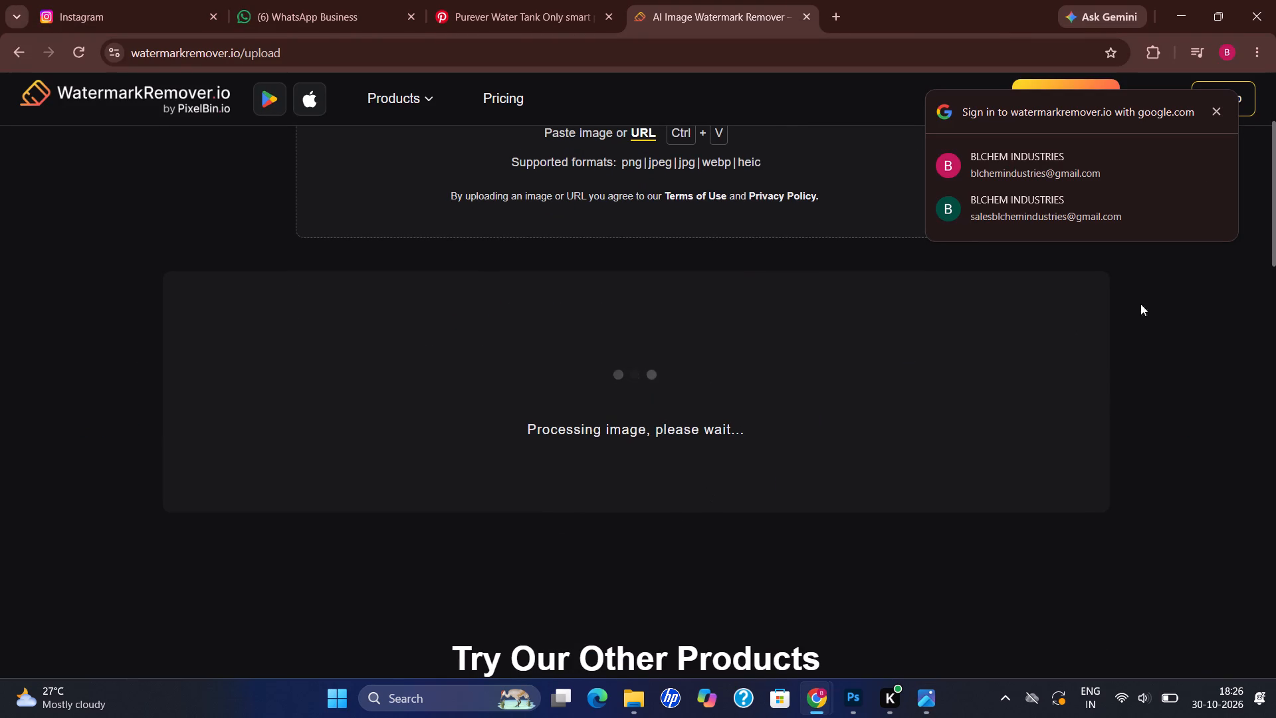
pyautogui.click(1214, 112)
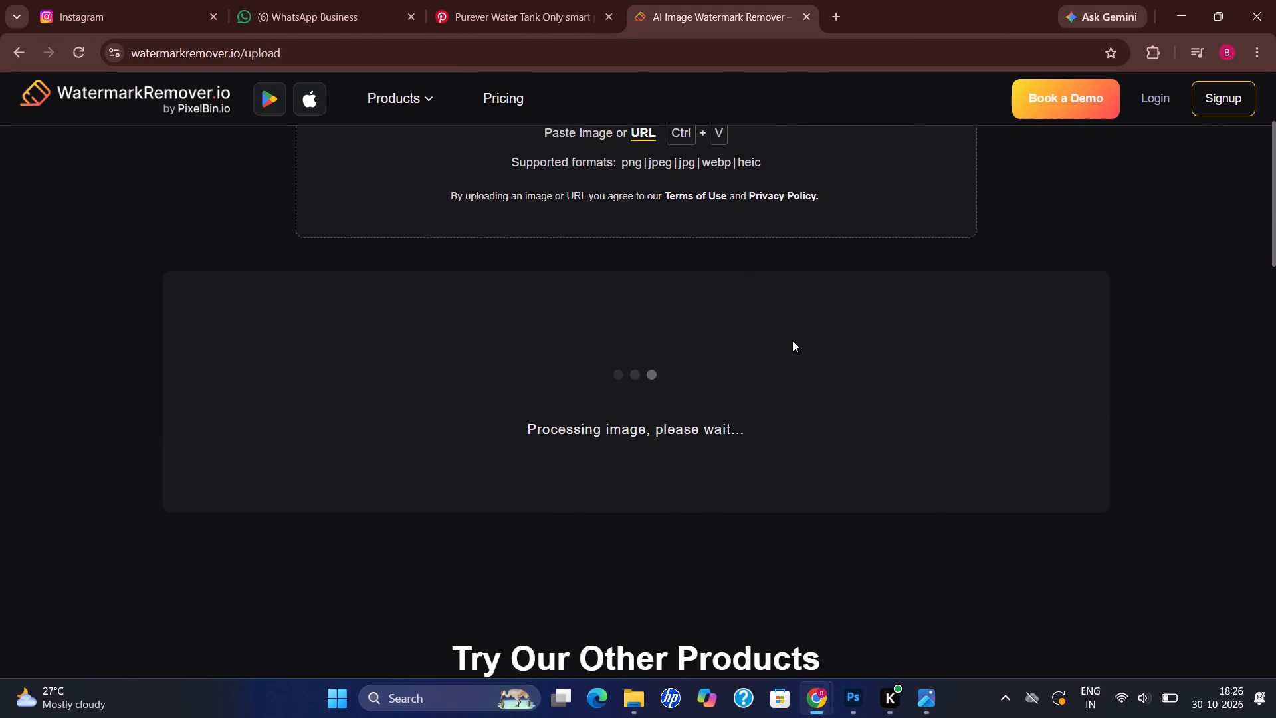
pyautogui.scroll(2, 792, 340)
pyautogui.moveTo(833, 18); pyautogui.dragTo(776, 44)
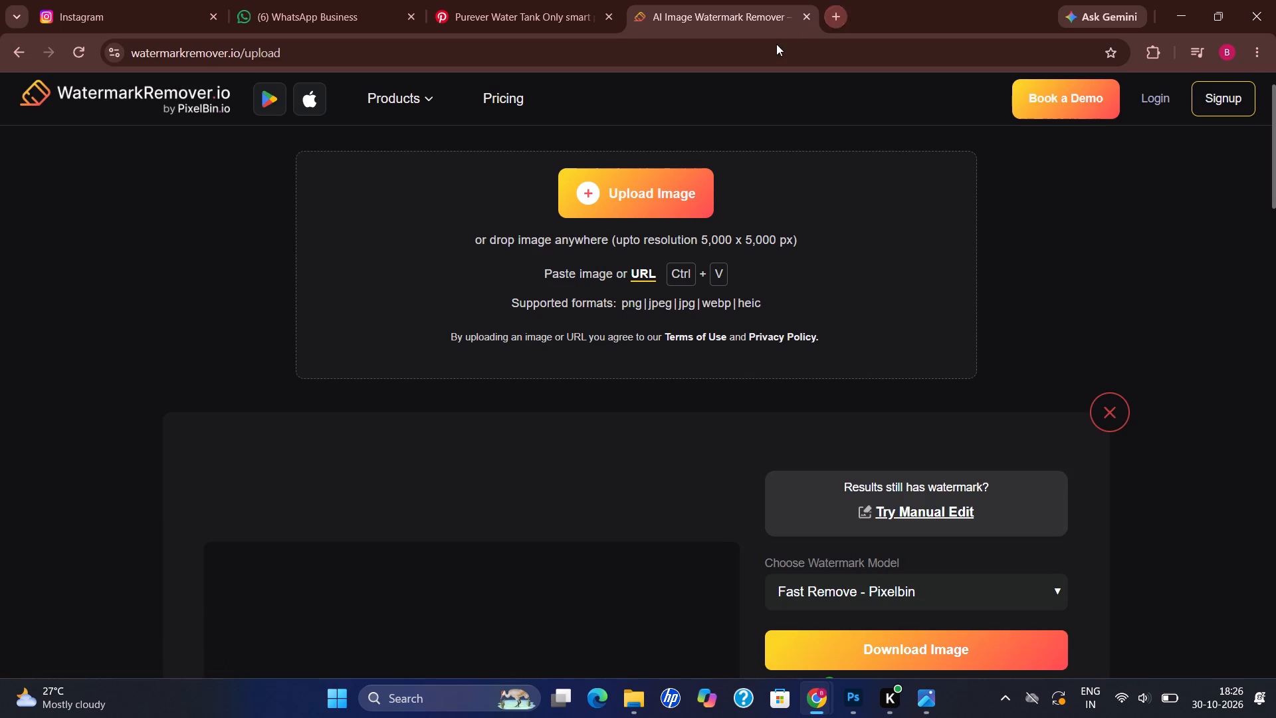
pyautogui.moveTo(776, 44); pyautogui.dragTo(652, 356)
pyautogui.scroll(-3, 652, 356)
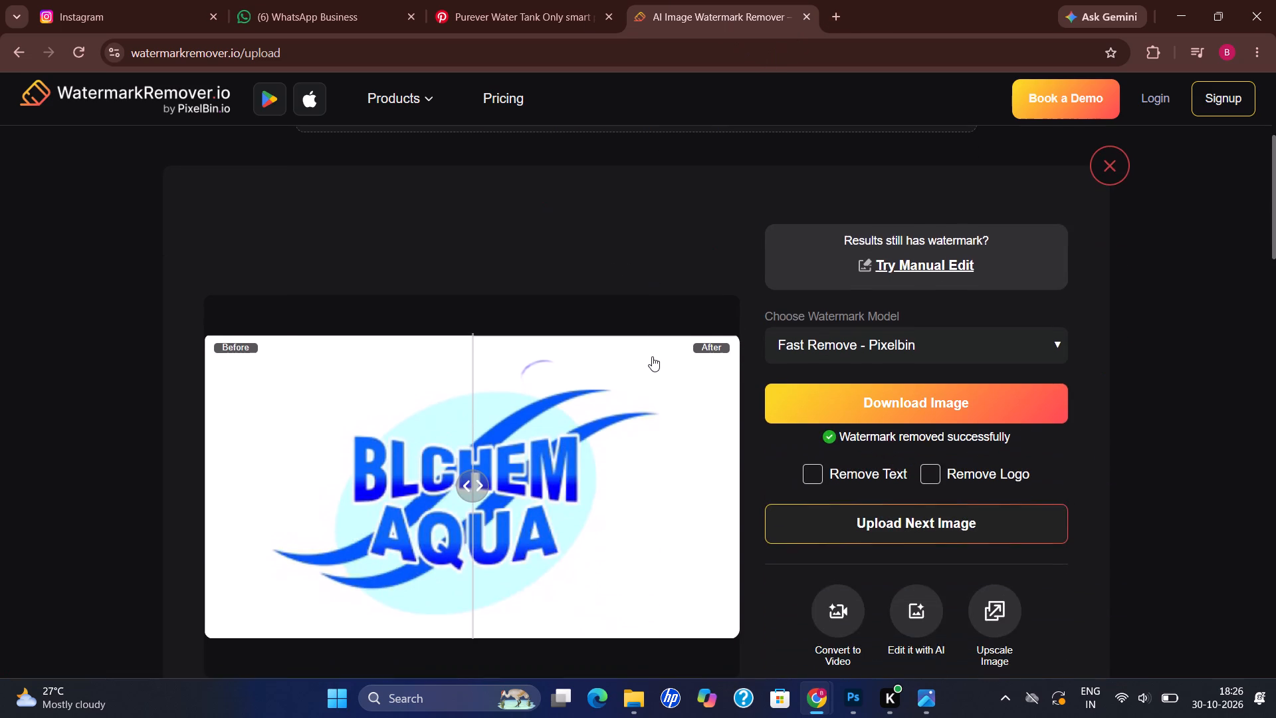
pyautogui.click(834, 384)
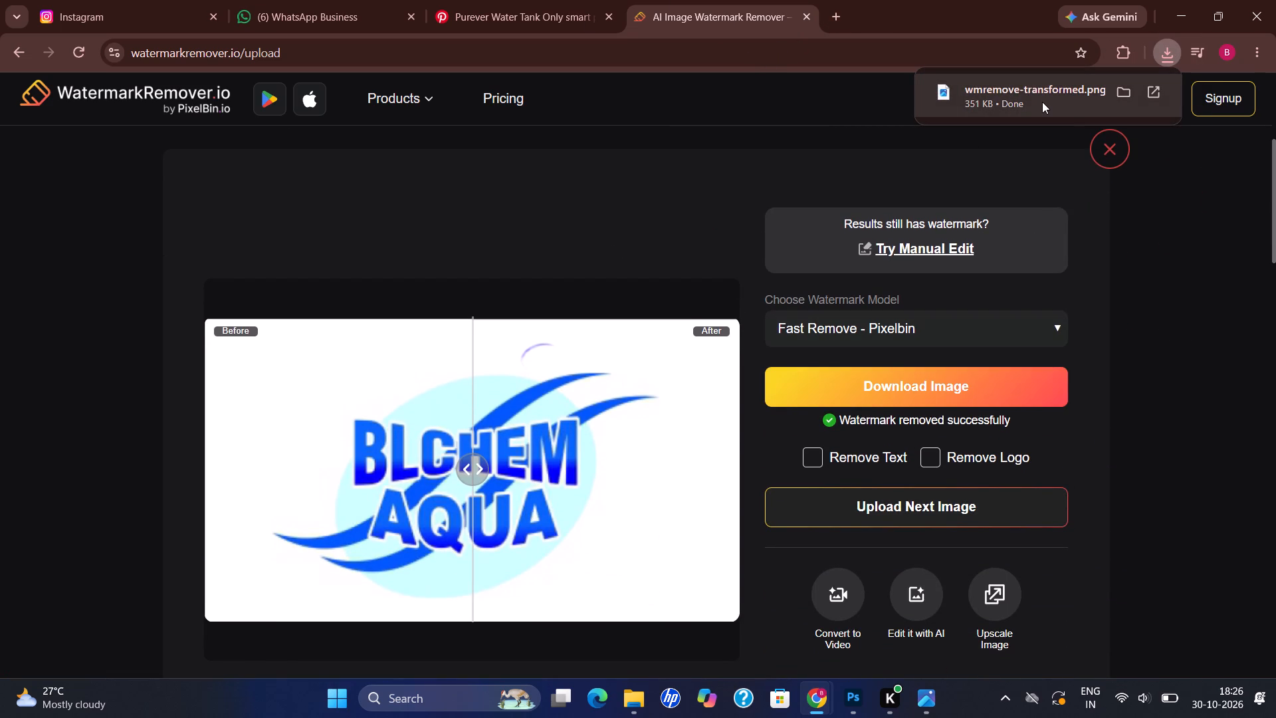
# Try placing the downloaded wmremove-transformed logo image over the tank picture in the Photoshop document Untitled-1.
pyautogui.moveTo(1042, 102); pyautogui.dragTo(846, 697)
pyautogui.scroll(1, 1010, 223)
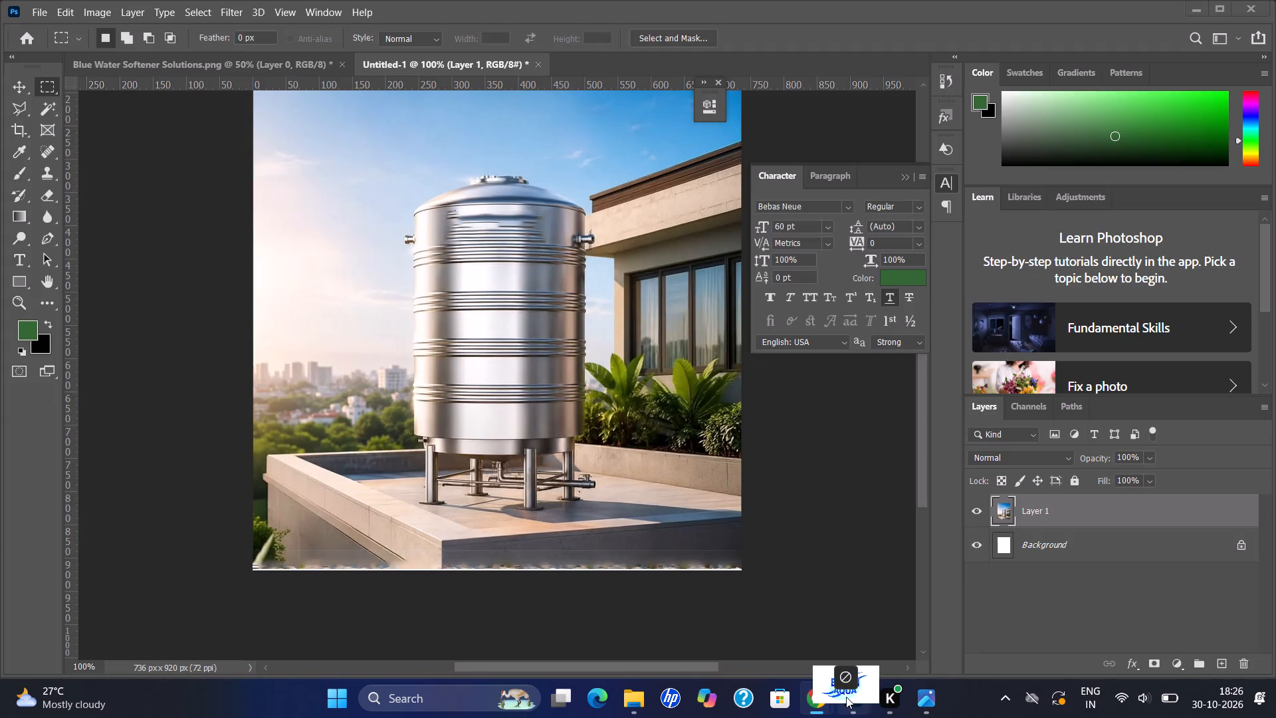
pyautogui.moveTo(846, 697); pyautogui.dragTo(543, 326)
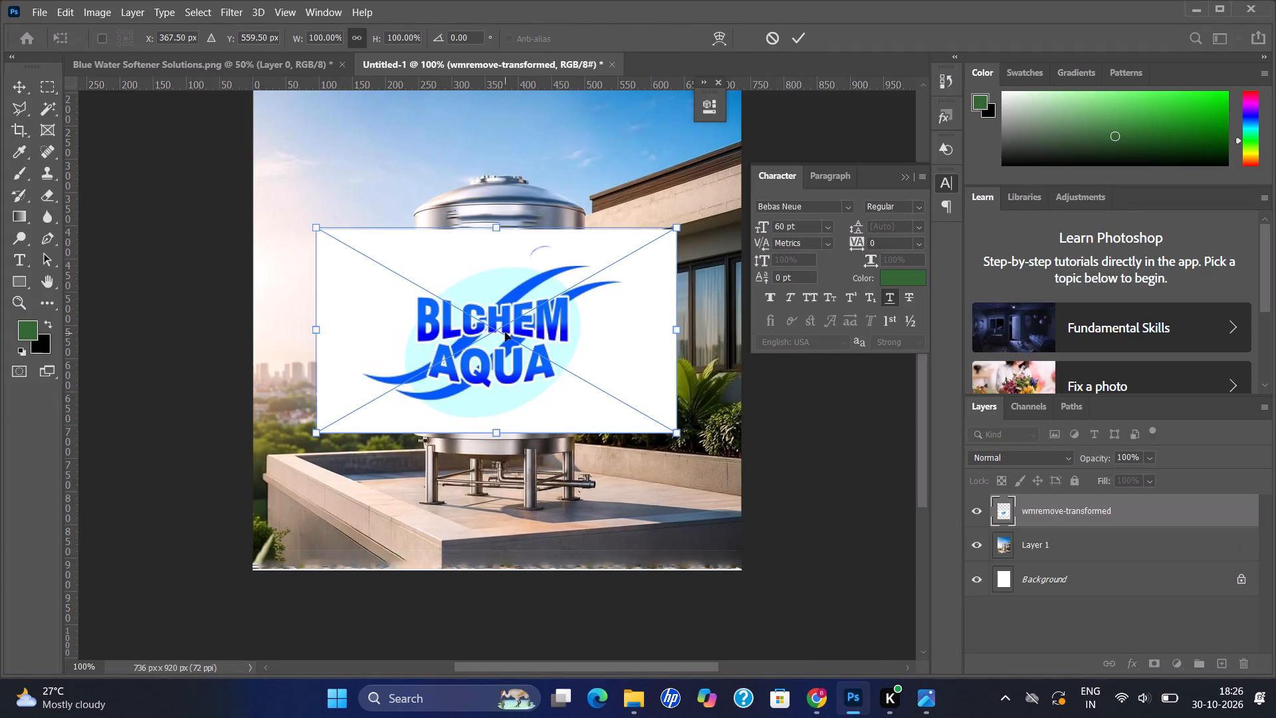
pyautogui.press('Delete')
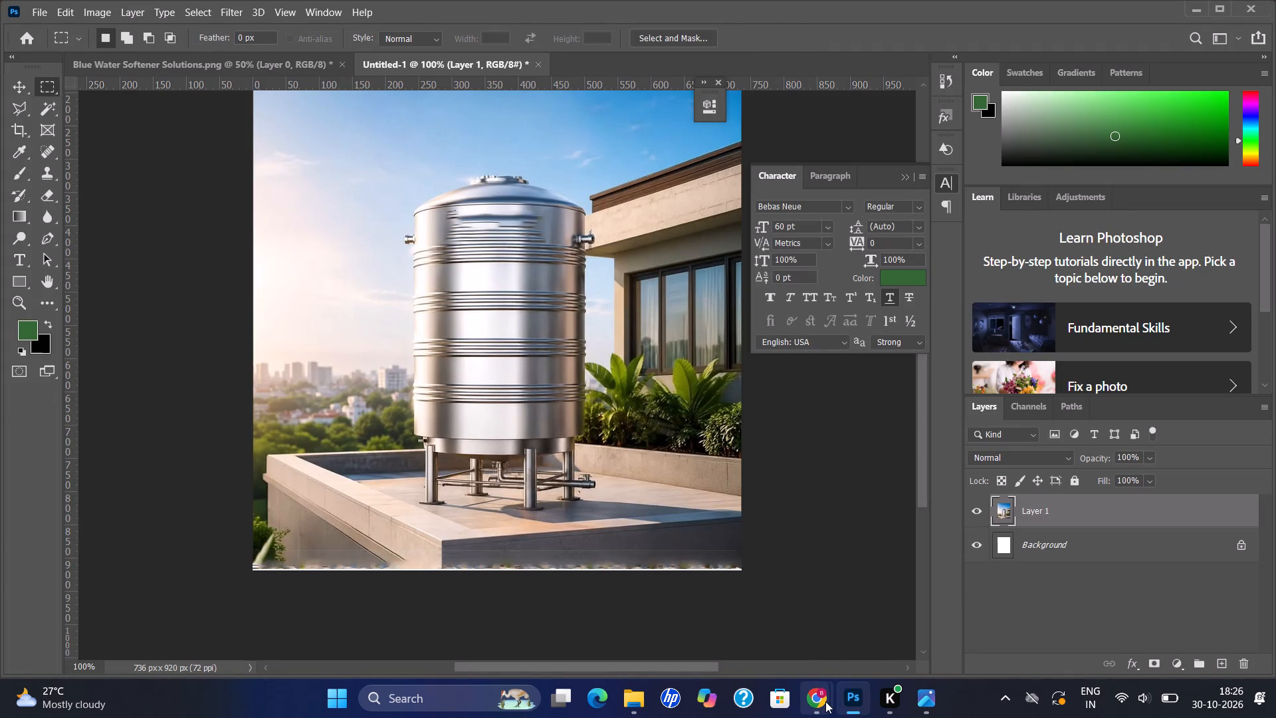
# Switch to Chrome, search for "background remove", and open the remove.bg site.
pyautogui.click(825, 701)
pyautogui.click(740, 588)
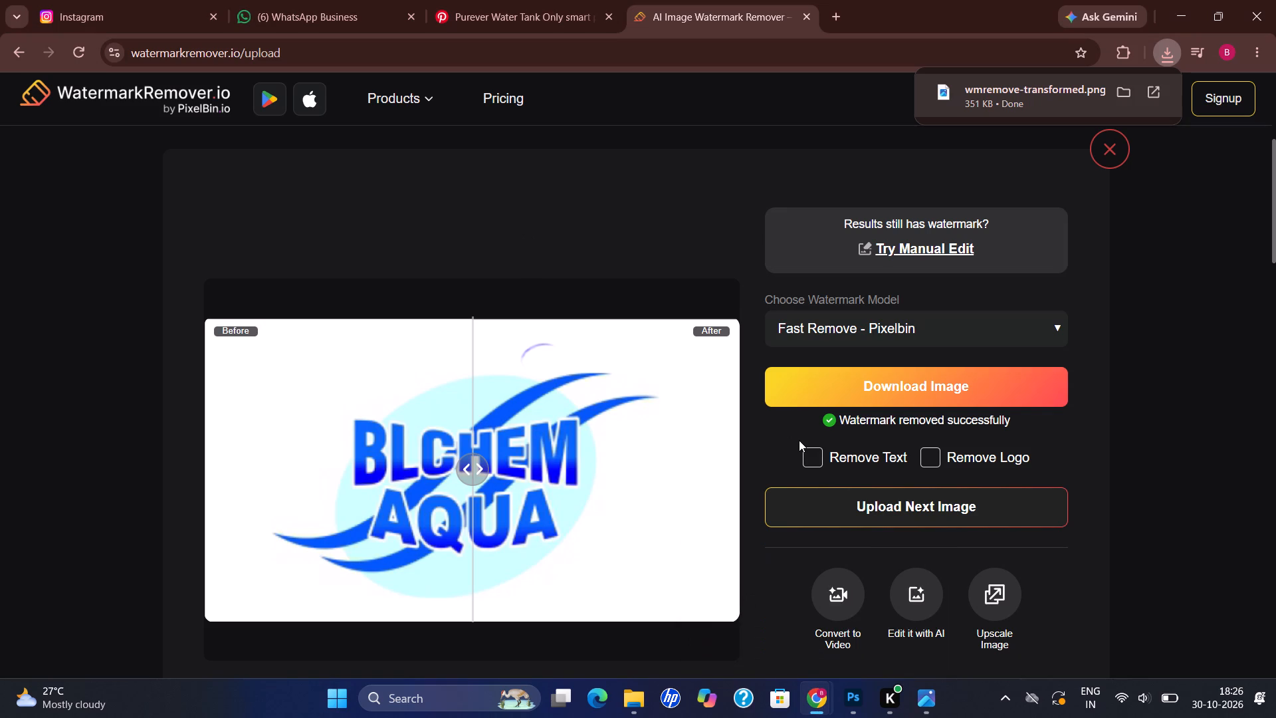
pyautogui.doubleClick(631, 54)
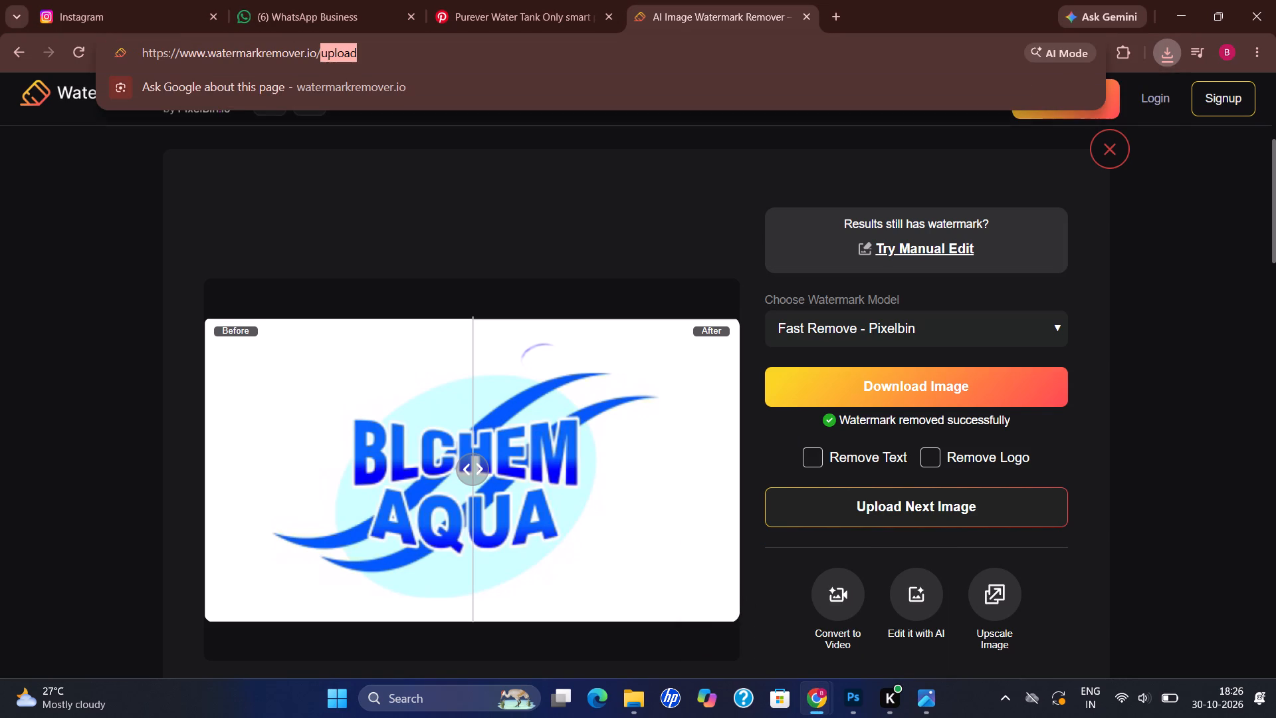
pyautogui.hotkey('ctrl', 'a')
pyautogui.write('ba')
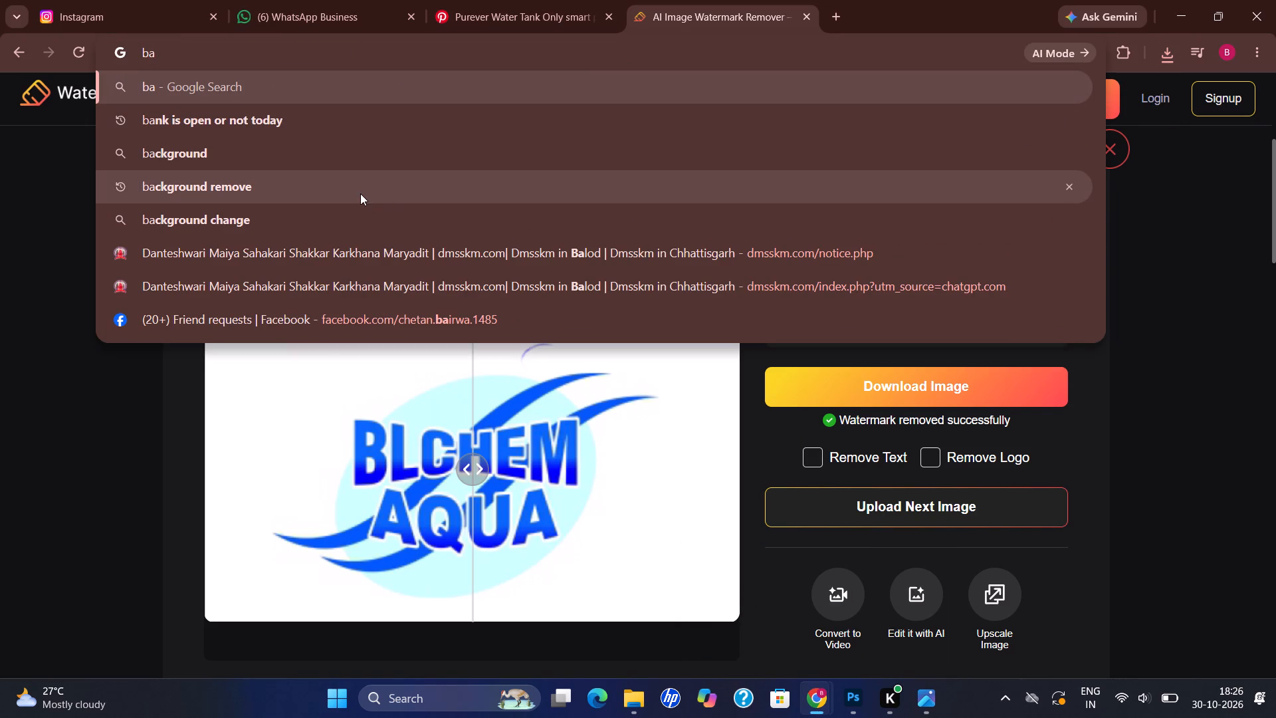
pyautogui.click(358, 193)
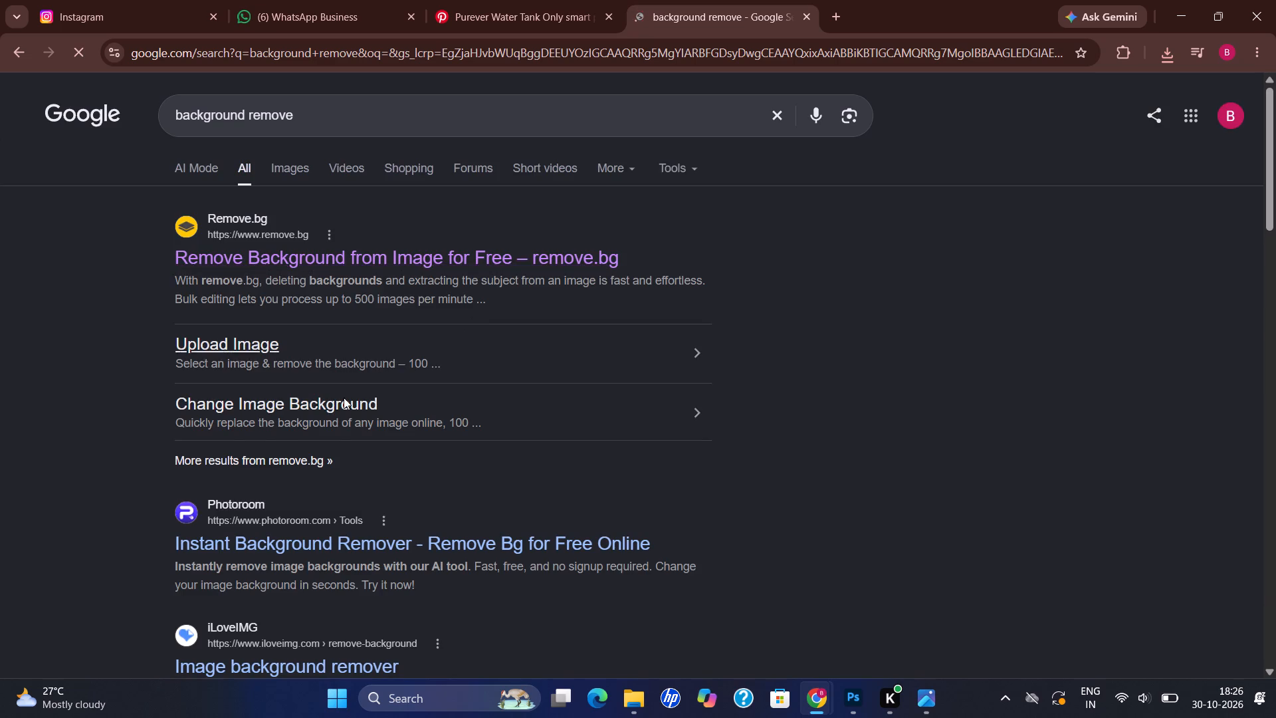
pyautogui.scroll(-7, 344, 398)
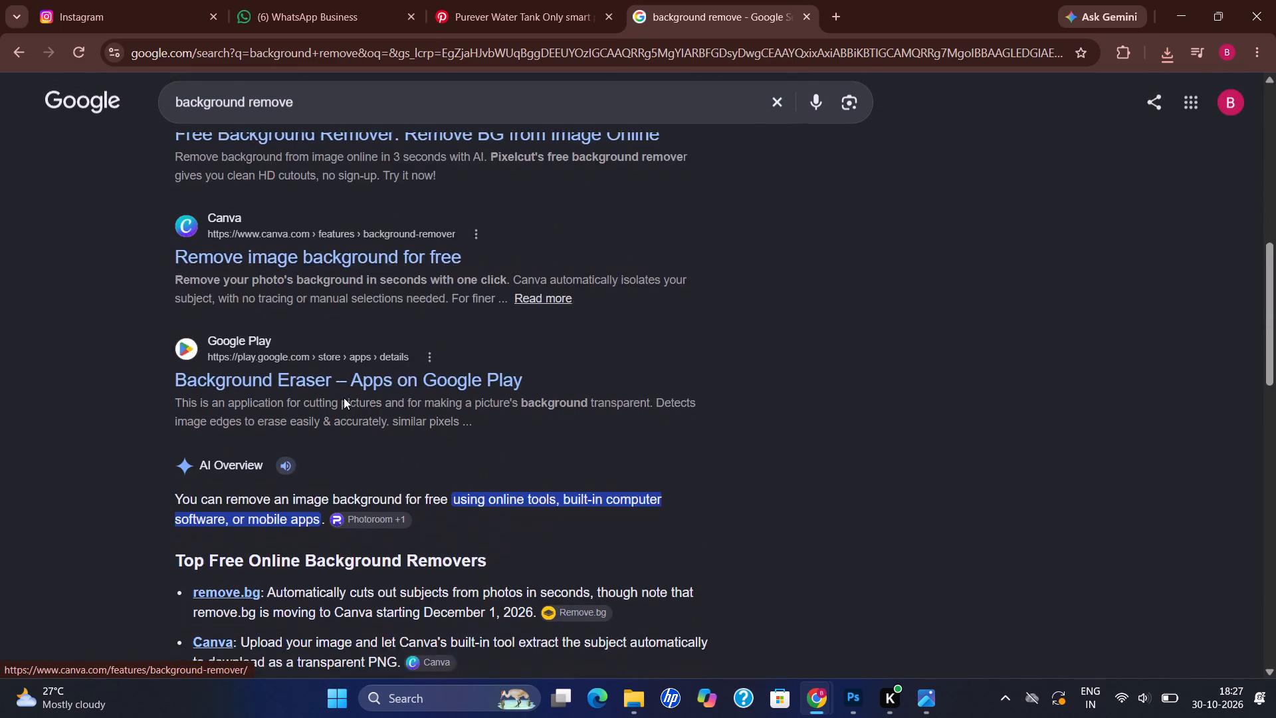
pyautogui.scroll(-2, 344, 398)
pyautogui.scroll(10, 344, 398)
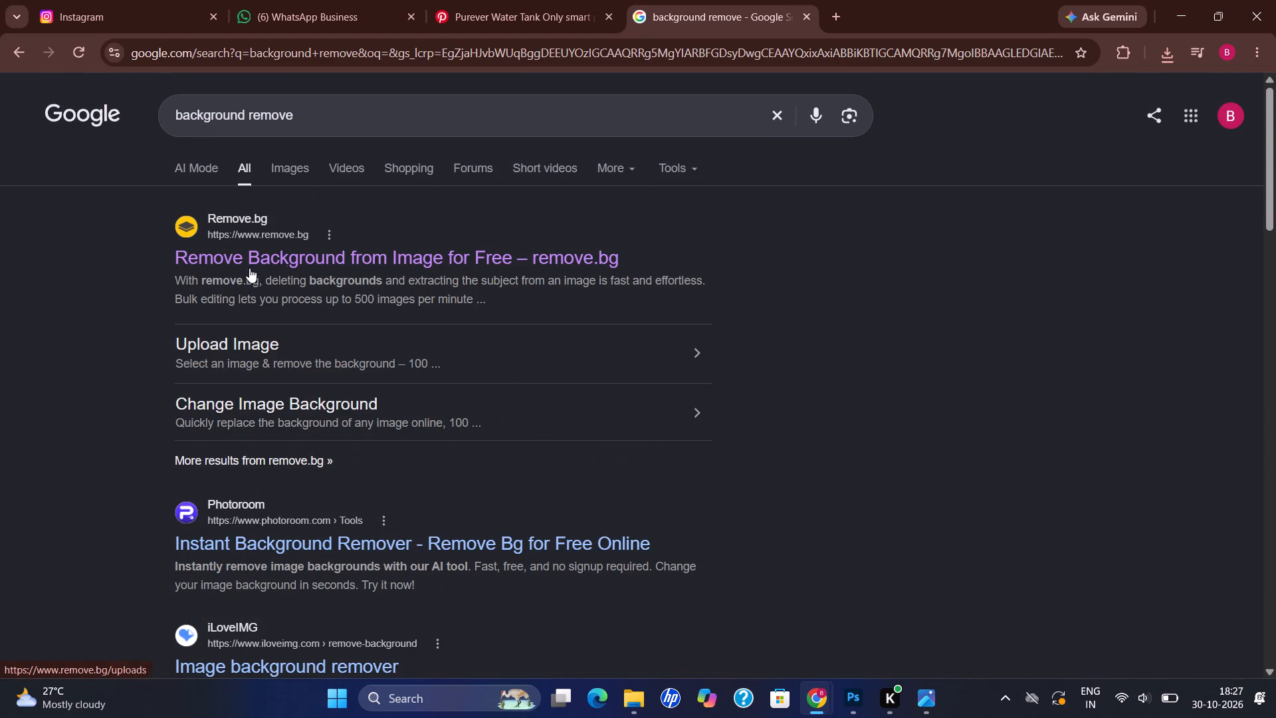
pyautogui.click(280, 252)
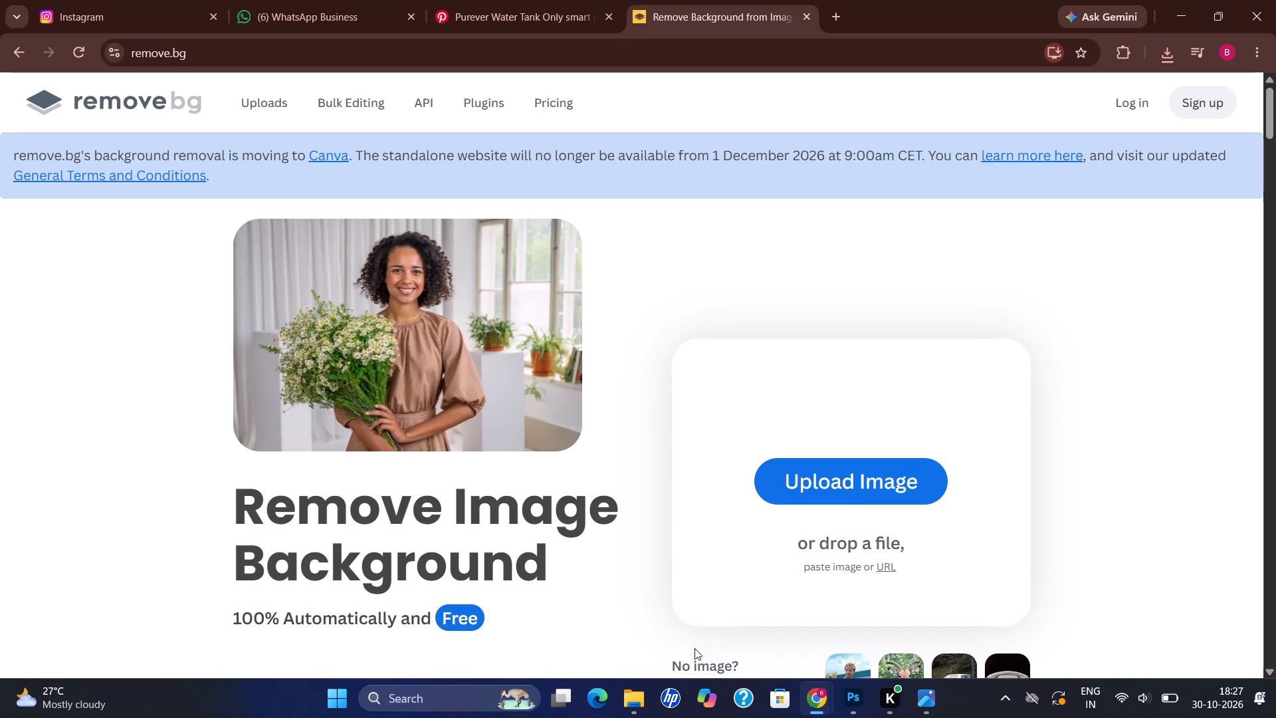
# Upload the logo "2-3 (2)-1" from the "graphic design for brochure" folder to remove.bg and download the free 543 x 309 preview.
pyautogui.click(634, 697)
pyautogui.click(574, 628)
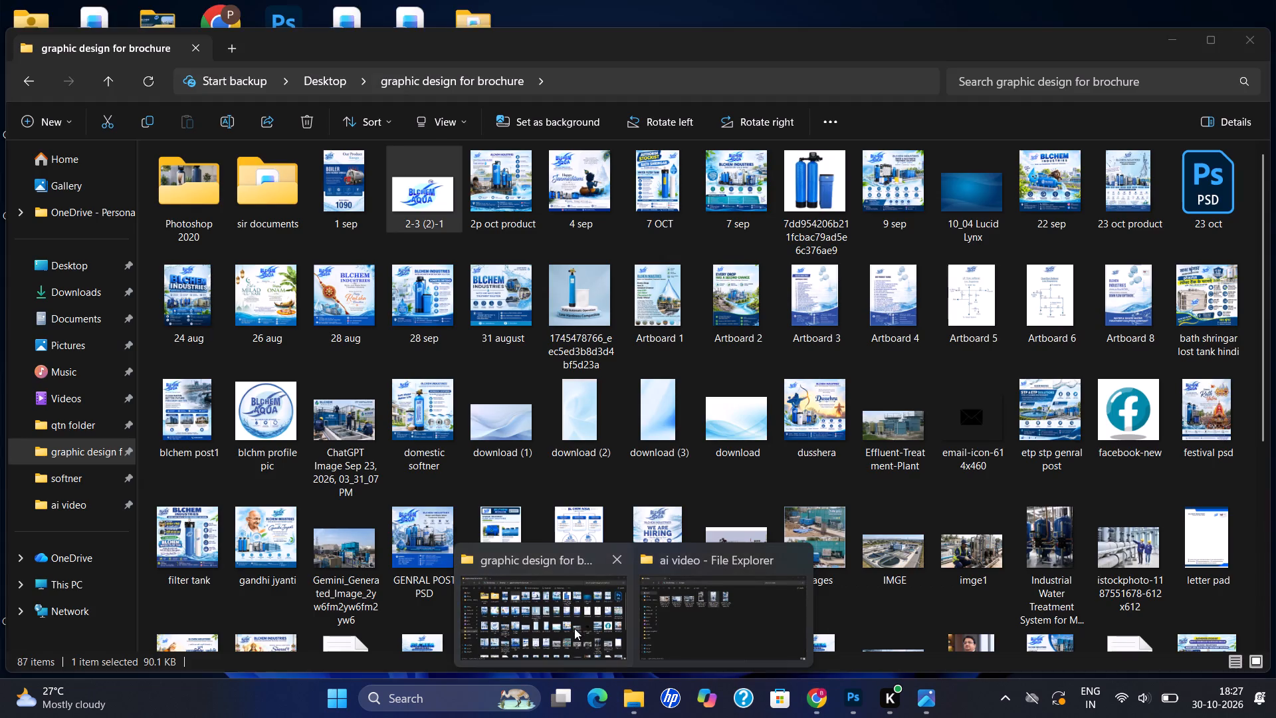
pyautogui.moveTo(421, 178); pyautogui.dragTo(881, 714)
pyautogui.hscroll(2, 688, 528)
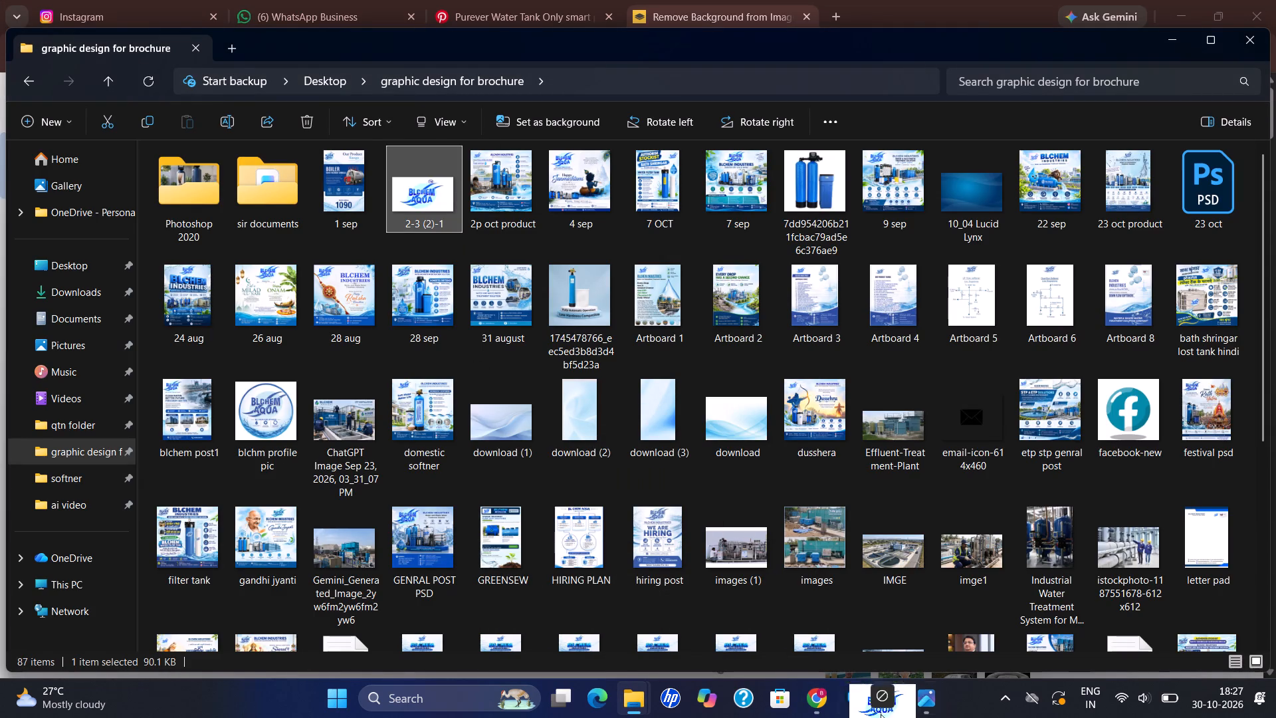
pyautogui.moveTo(881, 714); pyautogui.dragTo(798, 621)
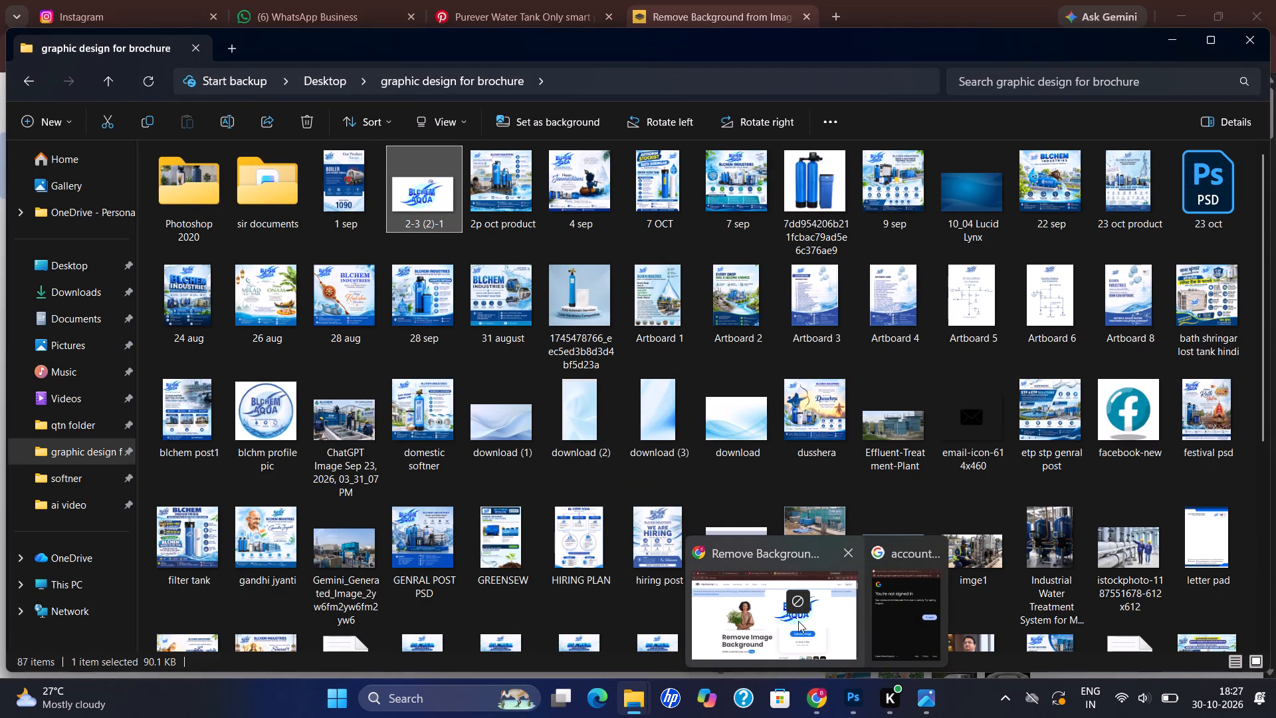
pyautogui.moveTo(798, 621); pyautogui.dragTo(799, 621)
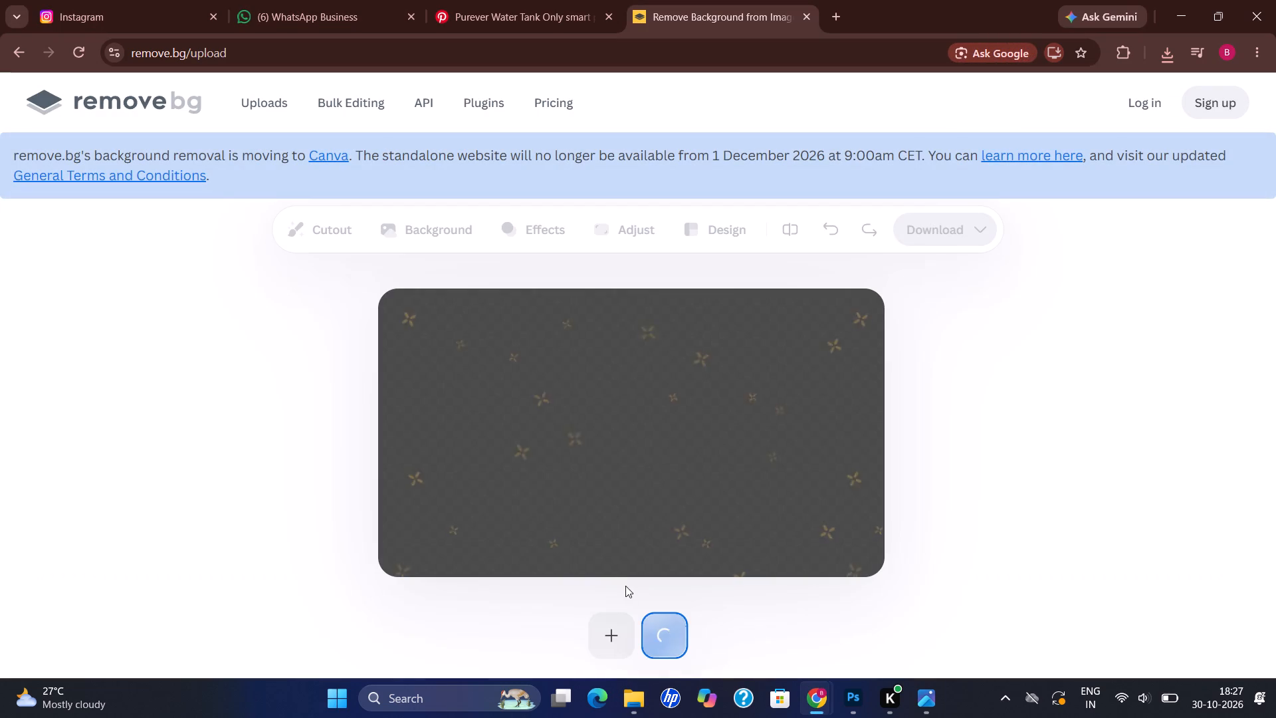
pyautogui.scroll(-3, 554, 507)
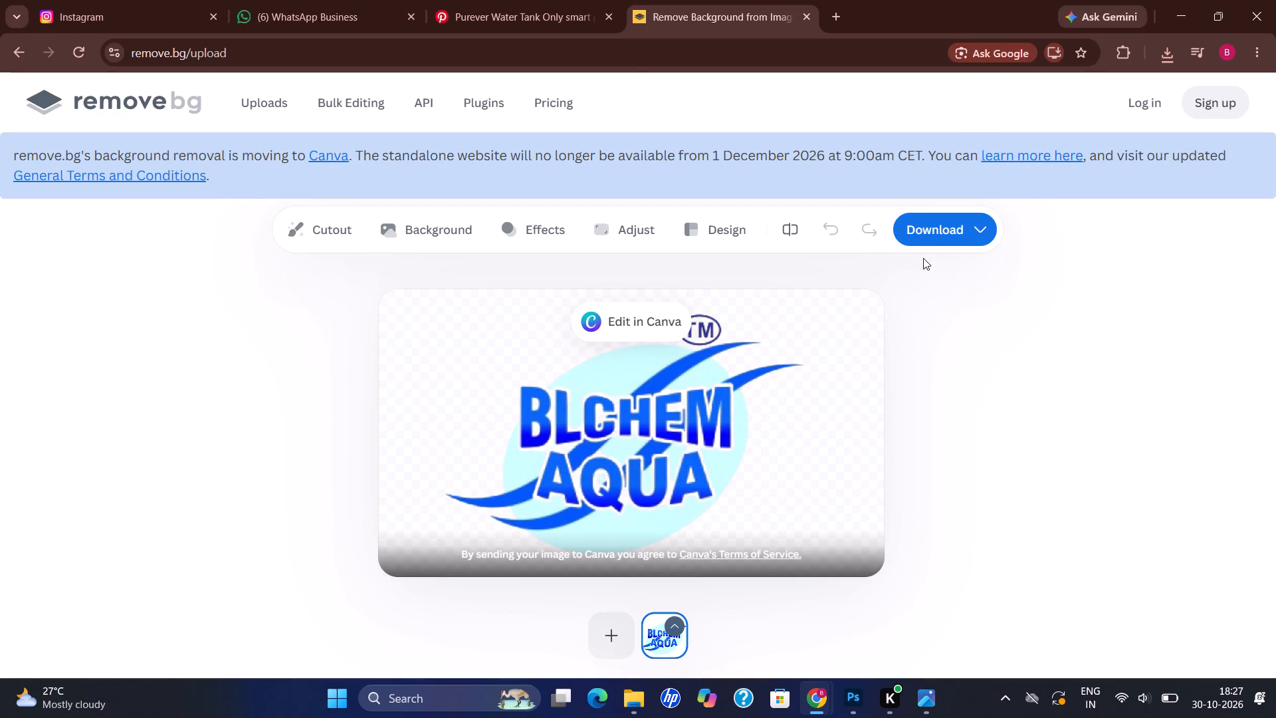
pyautogui.click(926, 231)
pyautogui.click(916, 273)
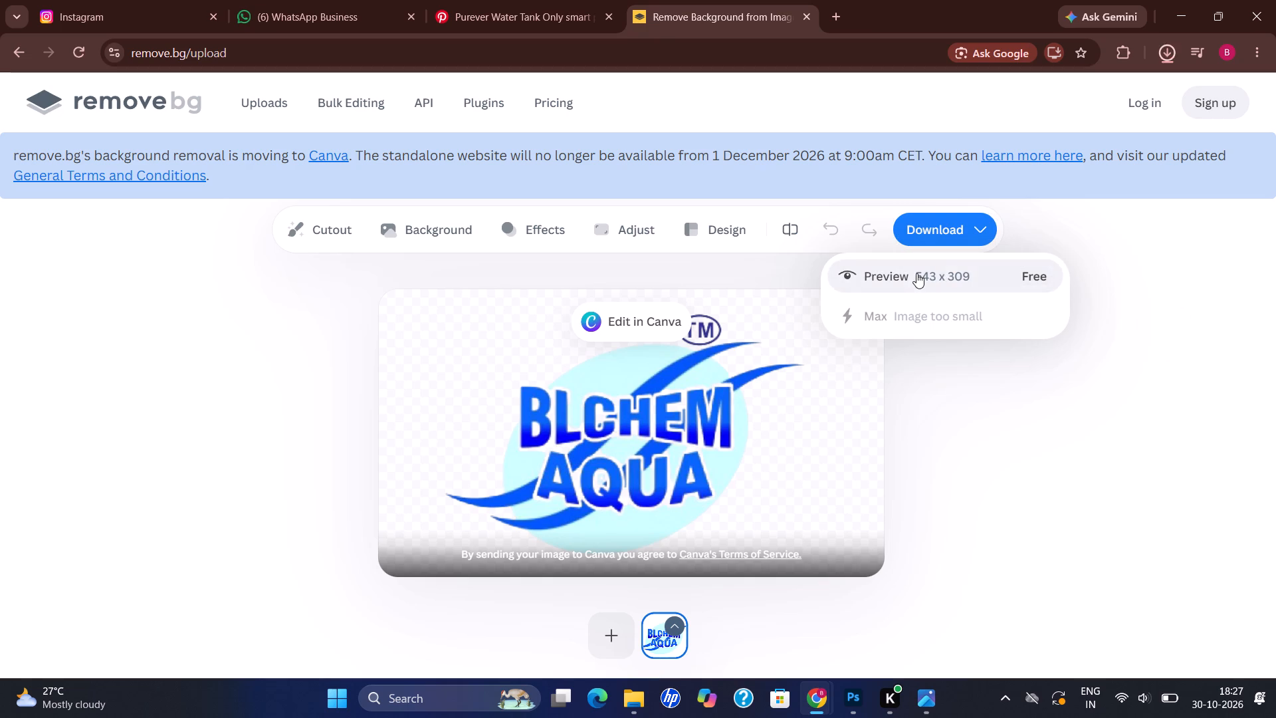
# Place the downloaded logo cutout in Photoshop's Untitled-1 document, scale it to about 47%, and position it on the tank's upper body.
pyautogui.moveTo(1075, 86); pyautogui.dragTo(877, 569)
pyautogui.scroll(3, 998, 228)
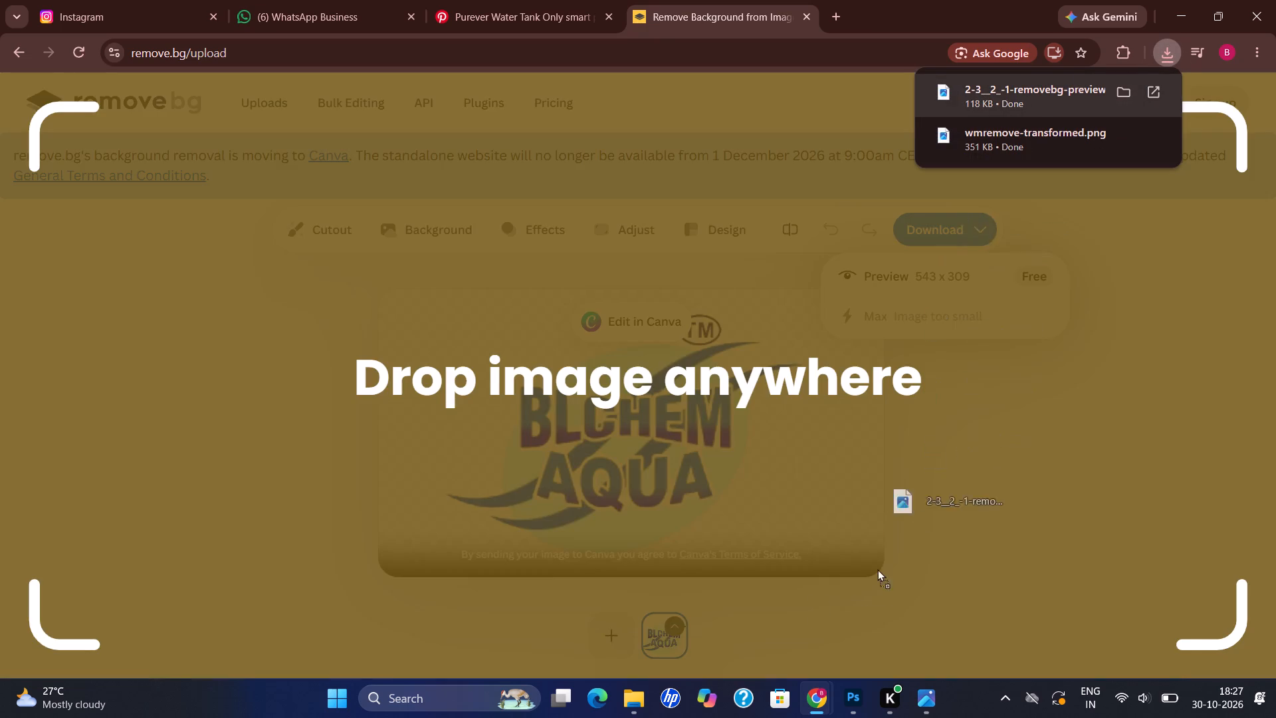
pyautogui.scroll(1, 877, 569)
pyautogui.moveTo(877, 569); pyautogui.dragTo(505, 237)
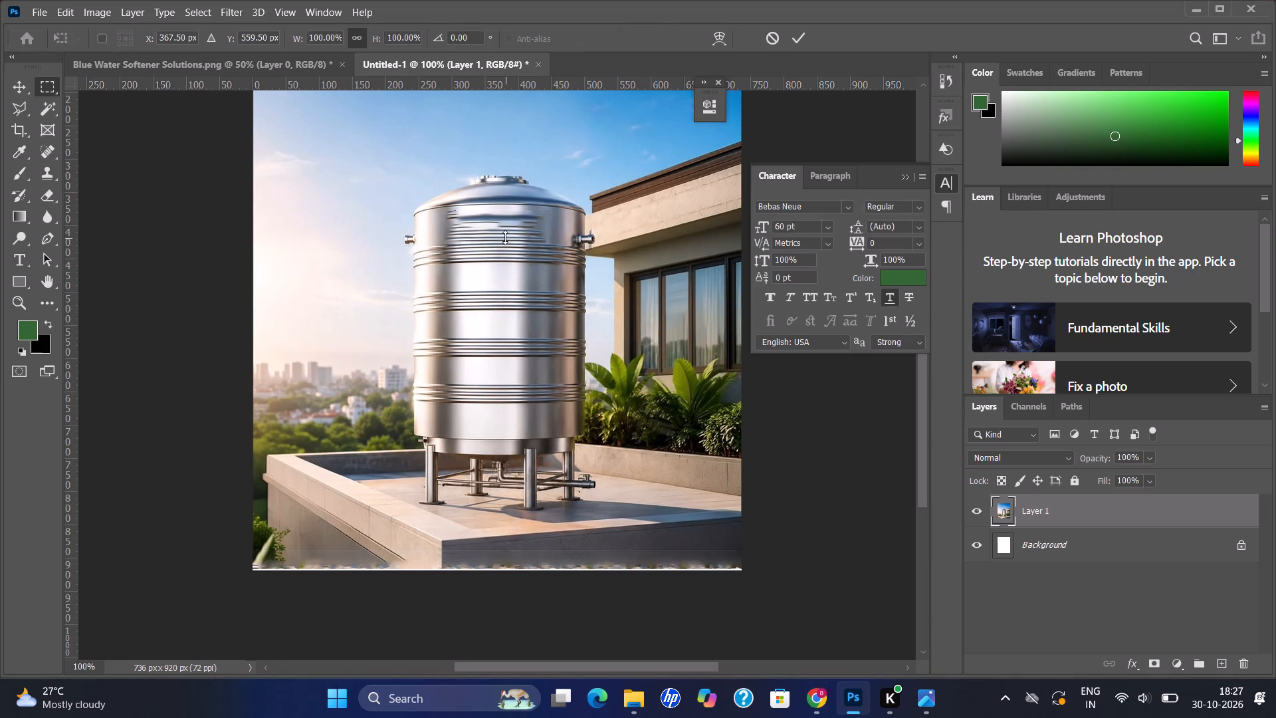
pyautogui.moveTo(678, 431); pyautogui.dragTo(549, 348)
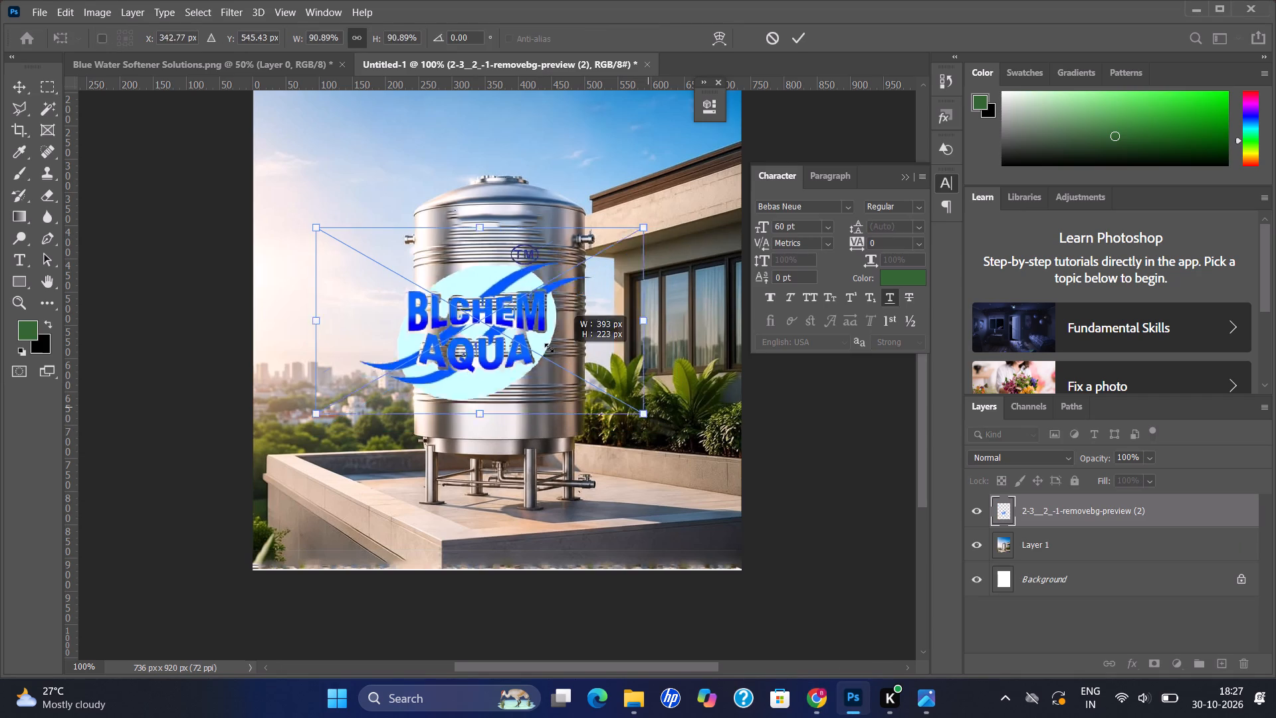
pyautogui.moveTo(549, 348); pyautogui.dragTo(489, 315)
pyautogui.moveTo(370, 295); pyautogui.dragTo(470, 242)
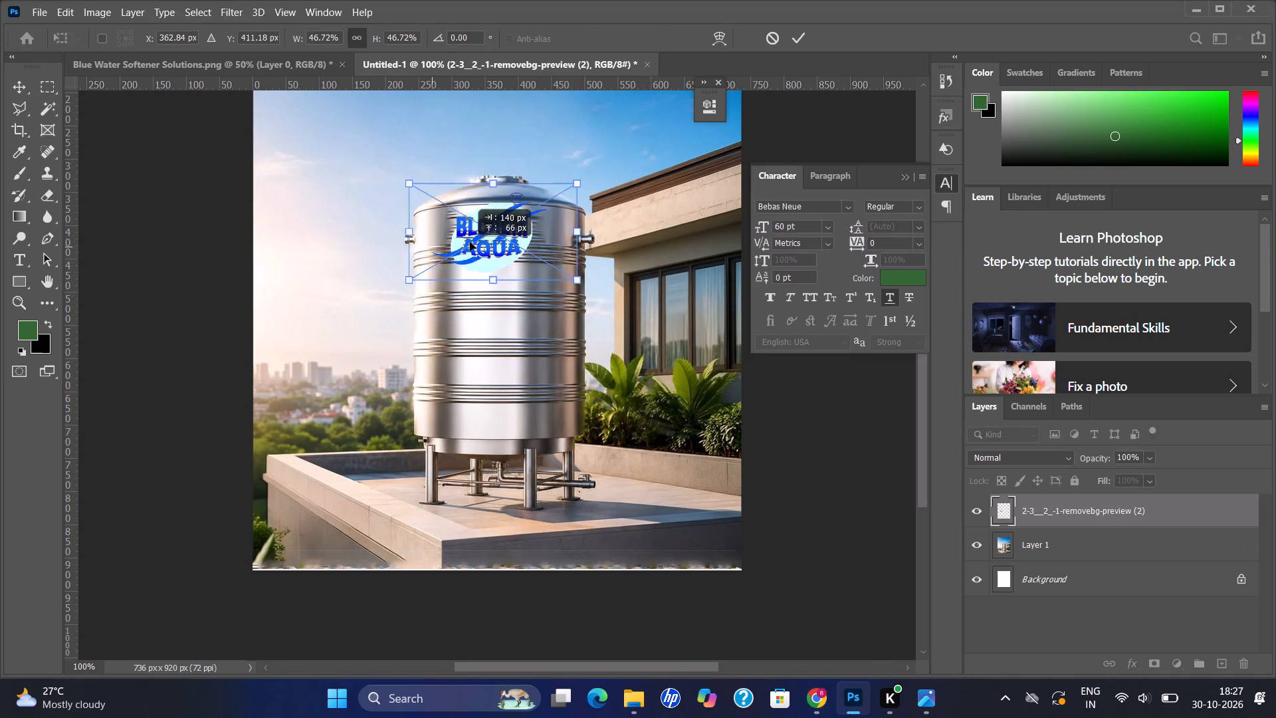
pyautogui.moveTo(470, 242); pyautogui.dragTo(465, 258)
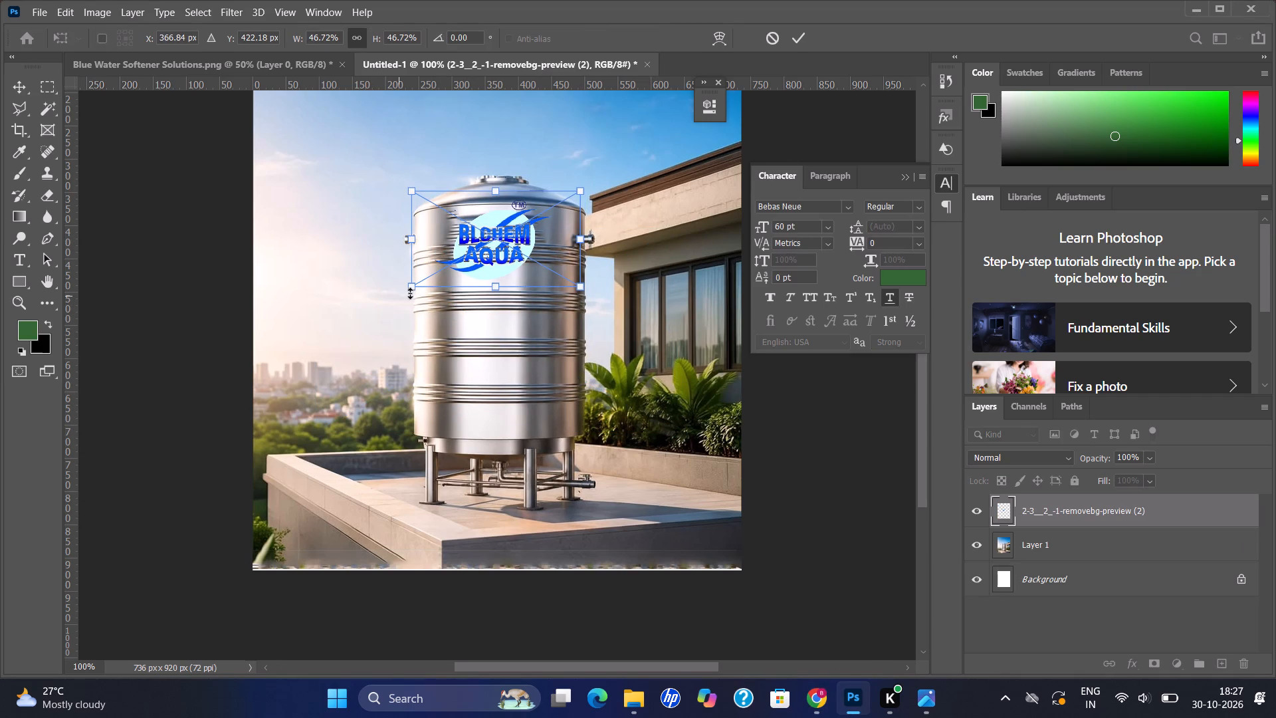
# Scale the placed logo down to about 41% and nudge it left and down to centre it on the tank's upper section.
pyautogui.moveTo(411, 293); pyautogui.dragTo(431, 281)
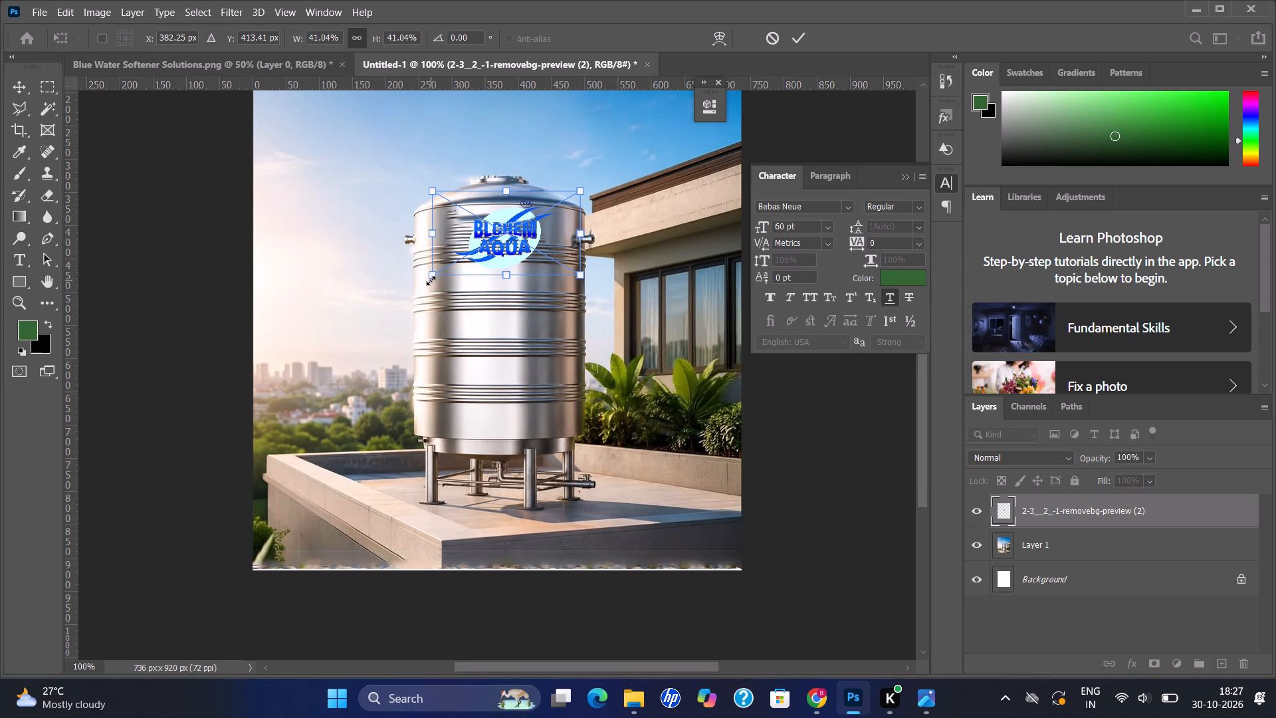
pyautogui.press('Left')
pyautogui.press('Left')
pyautogui.press('Left')
pyautogui.press('Left')
pyautogui.press('Left')
pyautogui.press('Left')
pyautogui.press('Left')
pyautogui.press('Left')
pyautogui.press('Left')
pyautogui.press('Left')
pyautogui.press('Left')
pyautogui.press('Down')
pyautogui.press('Down')
pyautogui.press('Down')
pyautogui.press('Down')
pyautogui.press('Down')
pyautogui.press('Down')
pyautogui.press('Down')
pyautogui.press('Down')
pyautogui.press('Down')
pyautogui.press('Down')
pyautogui.press('Down')
pyautogui.press('Down')
pyautogui.press('Down')
pyautogui.press('Down')
pyautogui.press('Down')
pyautogui.press('Down')
pyautogui.press('Down')
pyautogui.press('Down')
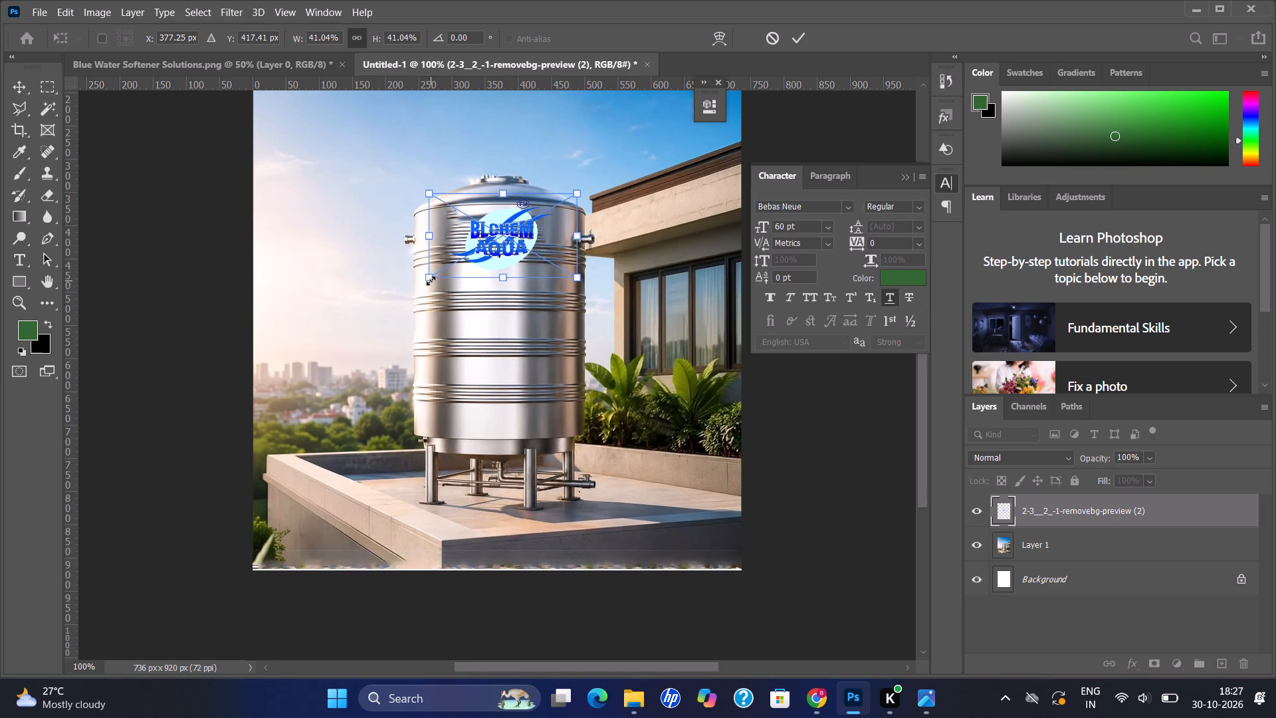
pyautogui.press('Down')
pyautogui.press('Down')
pyautogui.press('Down')
pyautogui.press('Down')
pyautogui.press('Down')
pyautogui.press('Down')
pyautogui.press('Down')
pyautogui.press('Down')
pyautogui.press('Down')
pyautogui.press('Down')
pyautogui.press('Down')
pyautogui.press('Down')
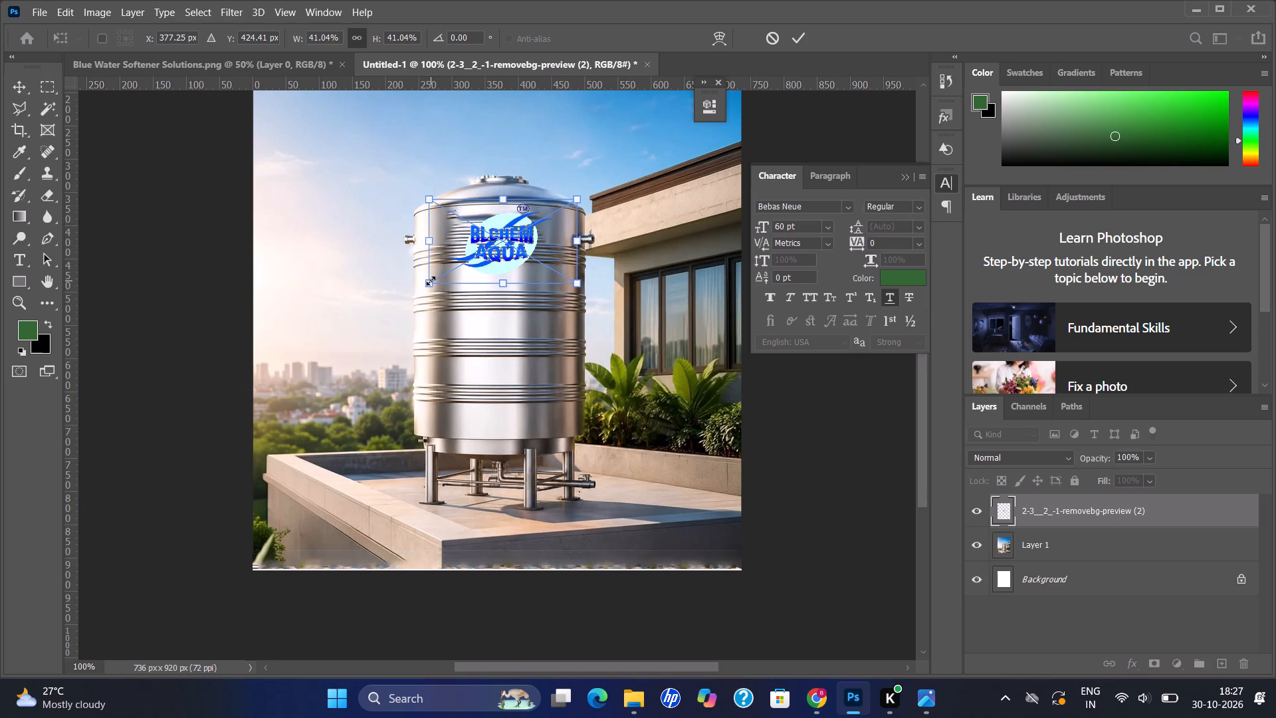
pyautogui.press('Left')
# Reduce the logo to about 34%, nudge it left to centre it on the tank, and commit the placement.
pyautogui.moveTo(426, 289); pyautogui.dragTo(441, 260)
pyautogui.press('Left')
pyautogui.press('Left')
pyautogui.press('Left')
pyautogui.press('Left')
pyautogui.press('Left')
pyautogui.press('Left')
pyautogui.press('Left')
pyautogui.press('Left')
pyautogui.press('Left')
pyautogui.press('Left')
pyautogui.press('Left')
pyautogui.press('Left')
pyautogui.press('Left')
pyautogui.press('Left')
pyautogui.press('Left')
pyautogui.press('Left')
pyautogui.press('Left')
pyautogui.press('Left')
pyautogui.press('Left')
pyautogui.press('Left')
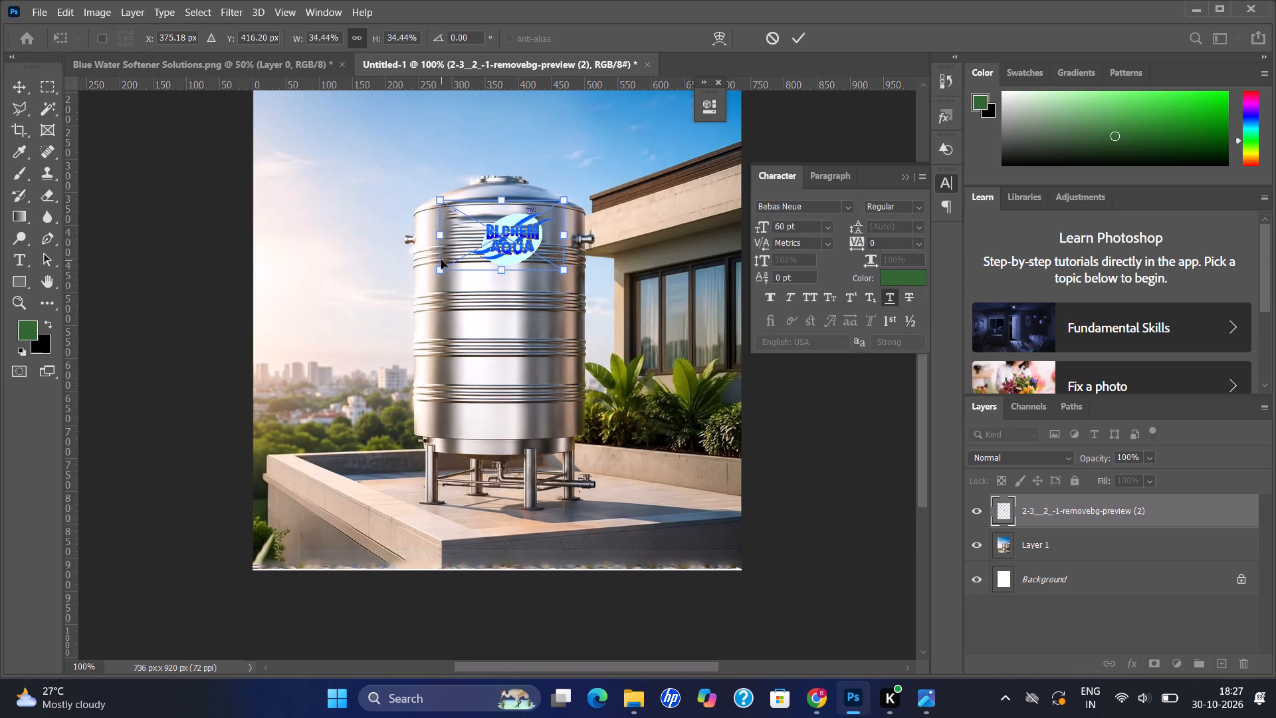
pyautogui.press('Left')
pyautogui.press('Left')
pyautogui.press('Return')
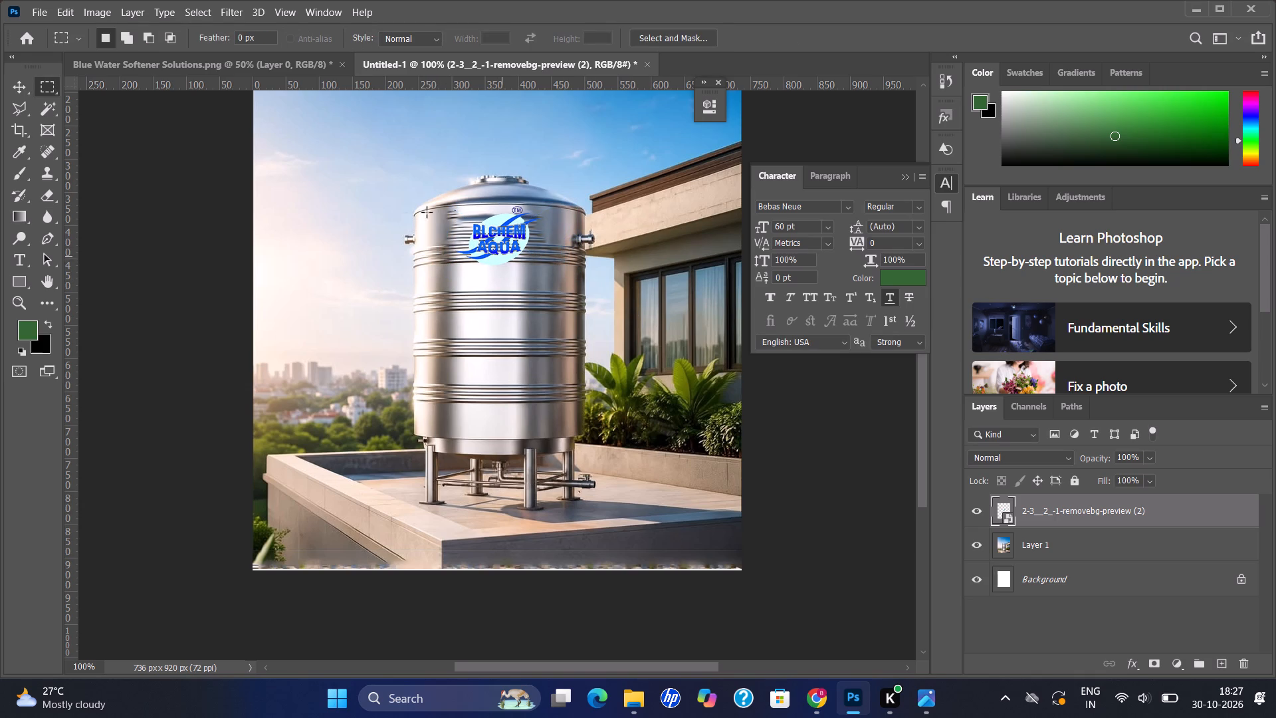
# Move the logo straight down onto the smooth band between the tank's upper sets of ribs, keeping its layer selected.
pyautogui.press('v')
pyautogui.moveTo(498, 232); pyautogui.dragTo(496, 281)
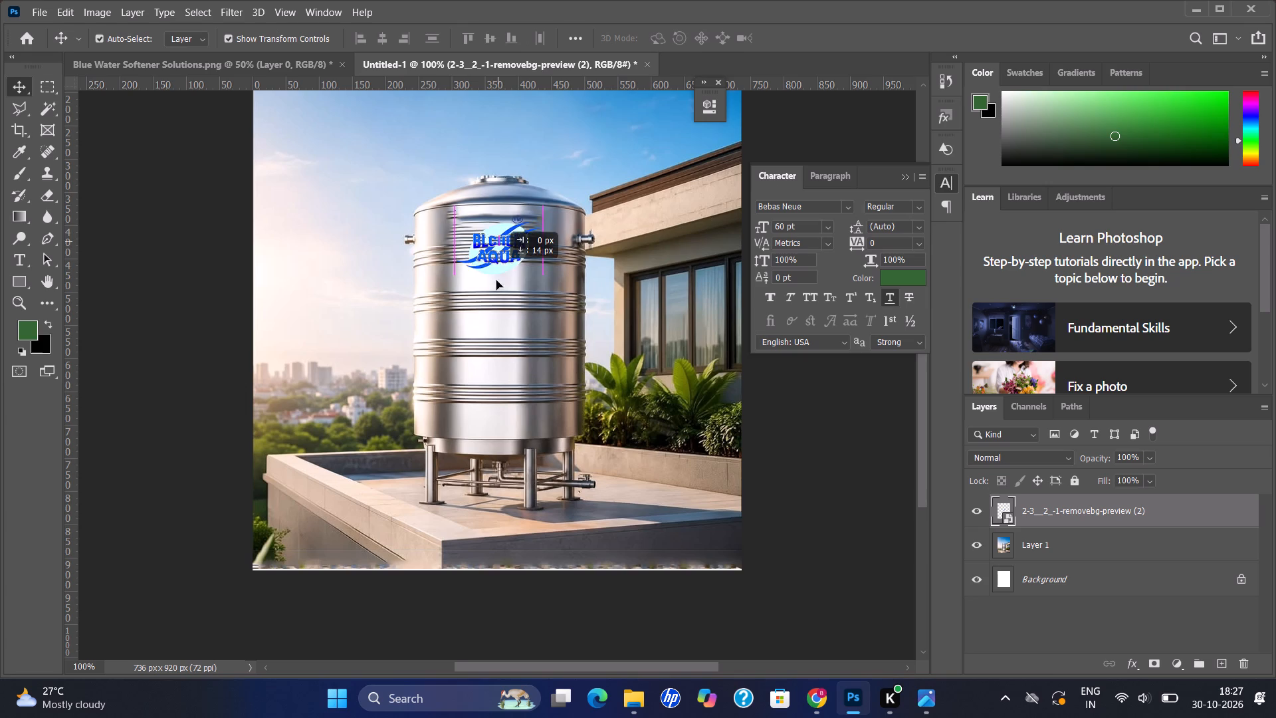
pyautogui.moveTo(496, 281); pyautogui.dragTo(498, 295)
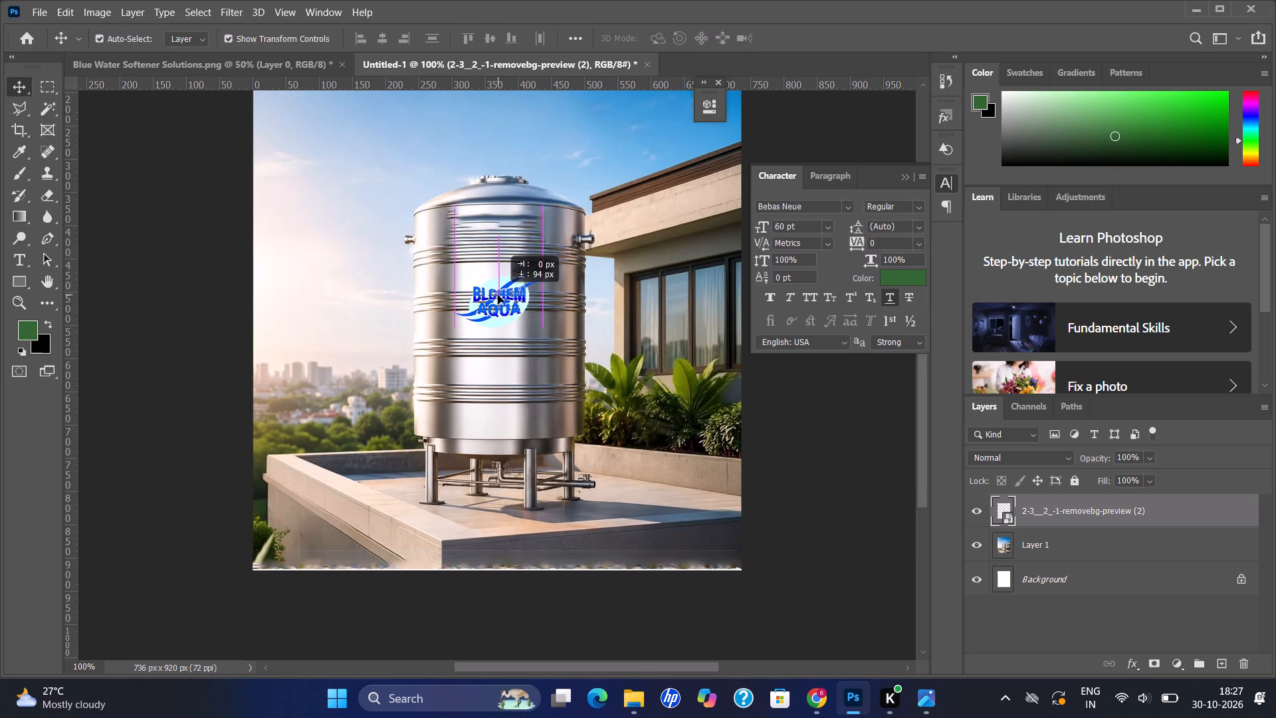
pyautogui.moveTo(498, 295); pyautogui.dragTo(498, 273)
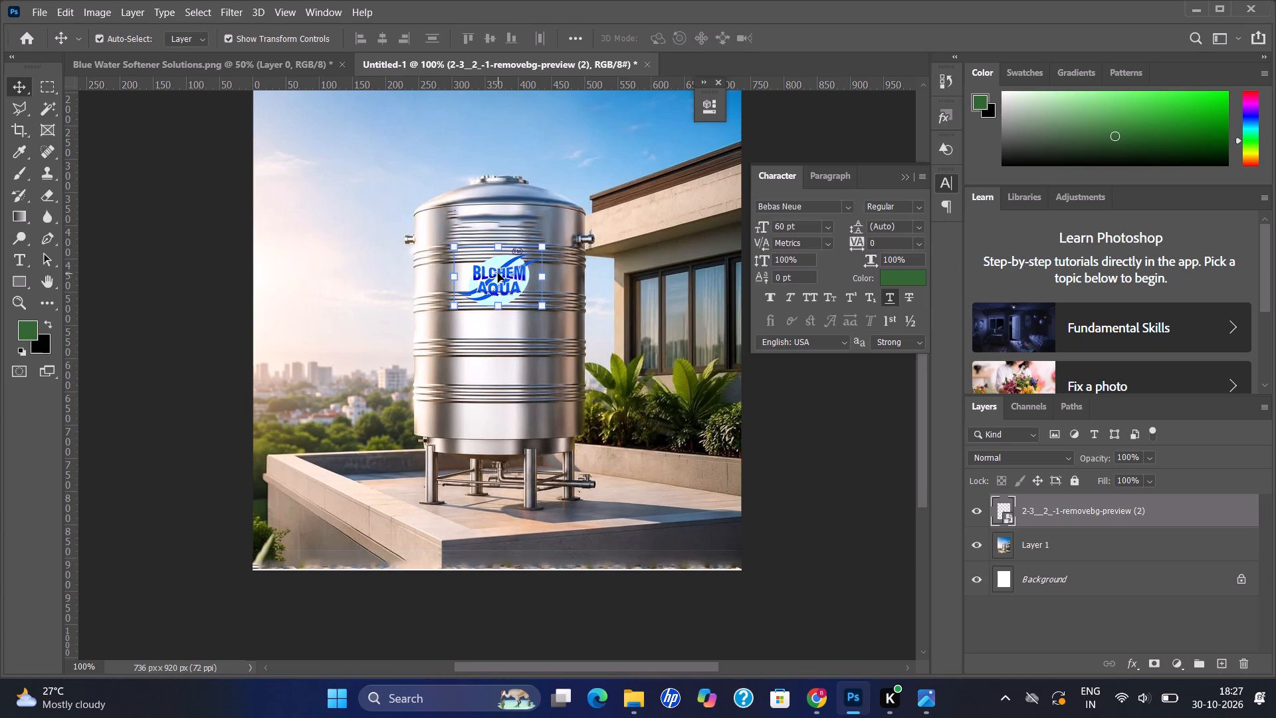
pyautogui.click(381, 300)
pyautogui.click(494, 275)
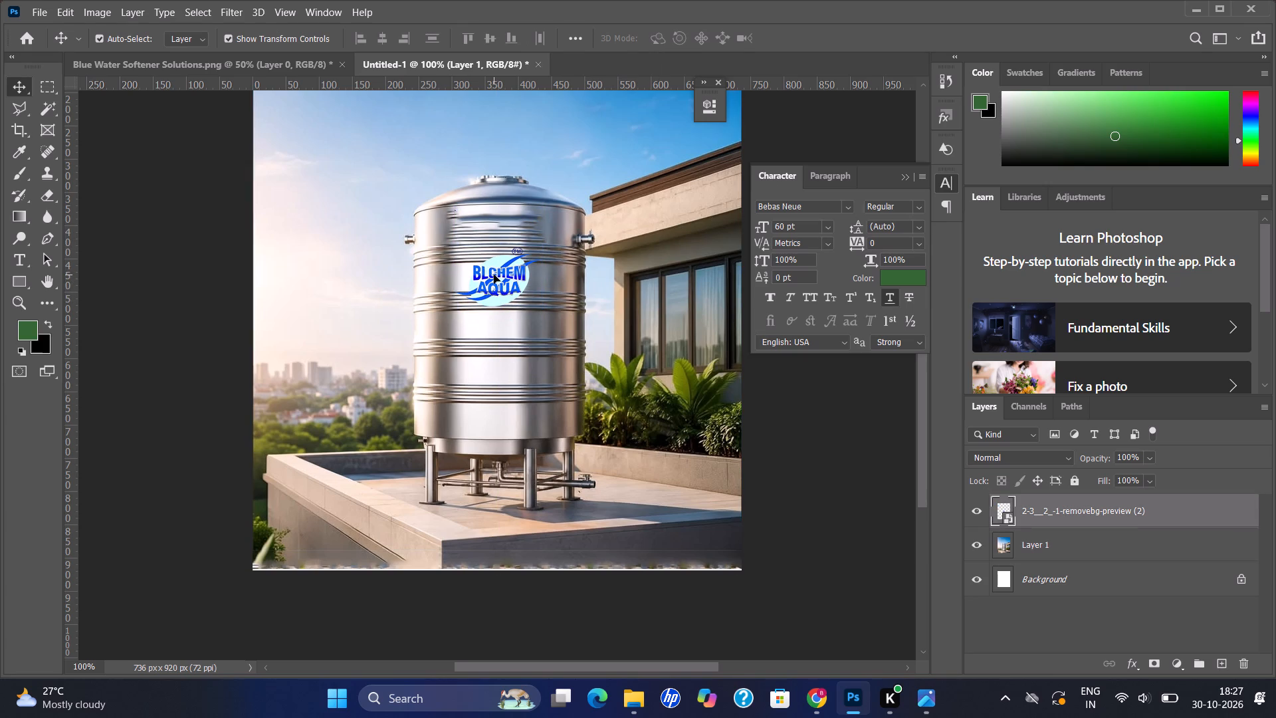
# Scale the logo down to about 29.5% and nudge it left on the tank's upper smooth band.
pyautogui.hotkey('ctrl', 't')
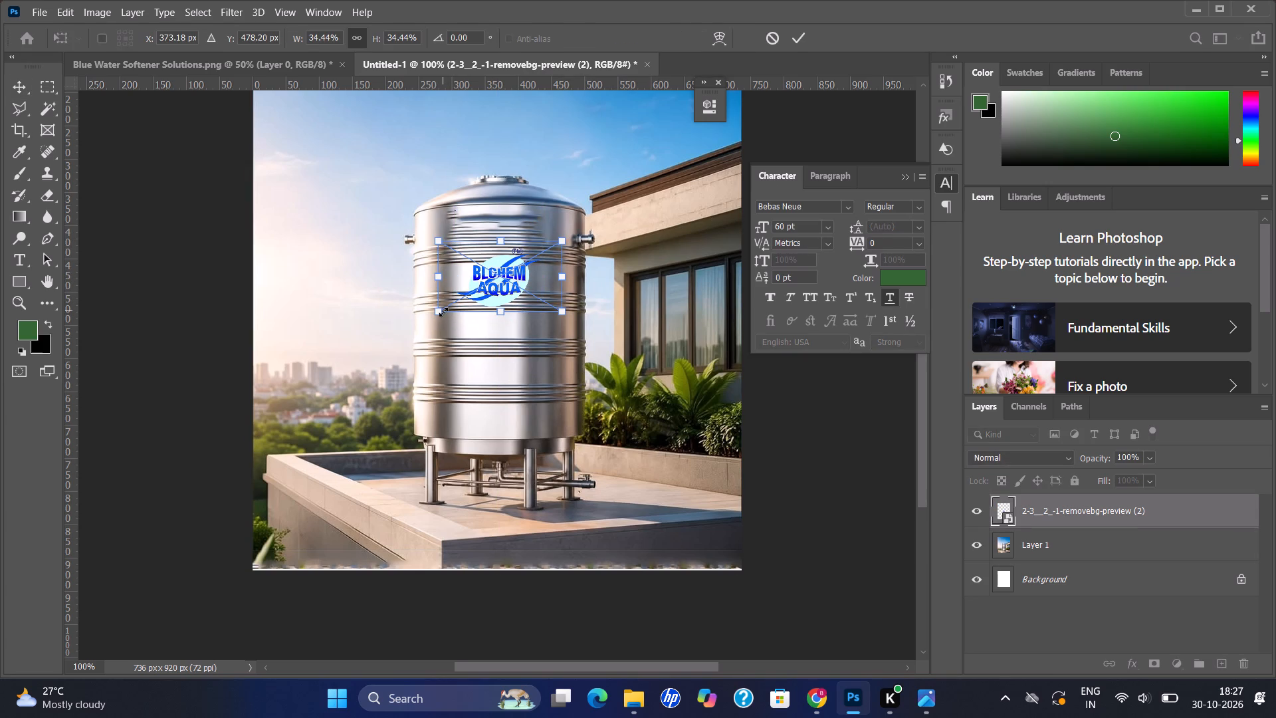
pyautogui.moveTo(443, 312); pyautogui.dragTo(453, 288)
pyautogui.press('Left')
pyautogui.press('Left')
pyautogui.press('Left')
pyautogui.press('Left')
pyautogui.press('Left')
pyautogui.press('Left')
pyautogui.press('Left')
pyautogui.press('Left')
pyautogui.press('Left')
pyautogui.press('Left')
pyautogui.press('Left')
pyautogui.press('Left')
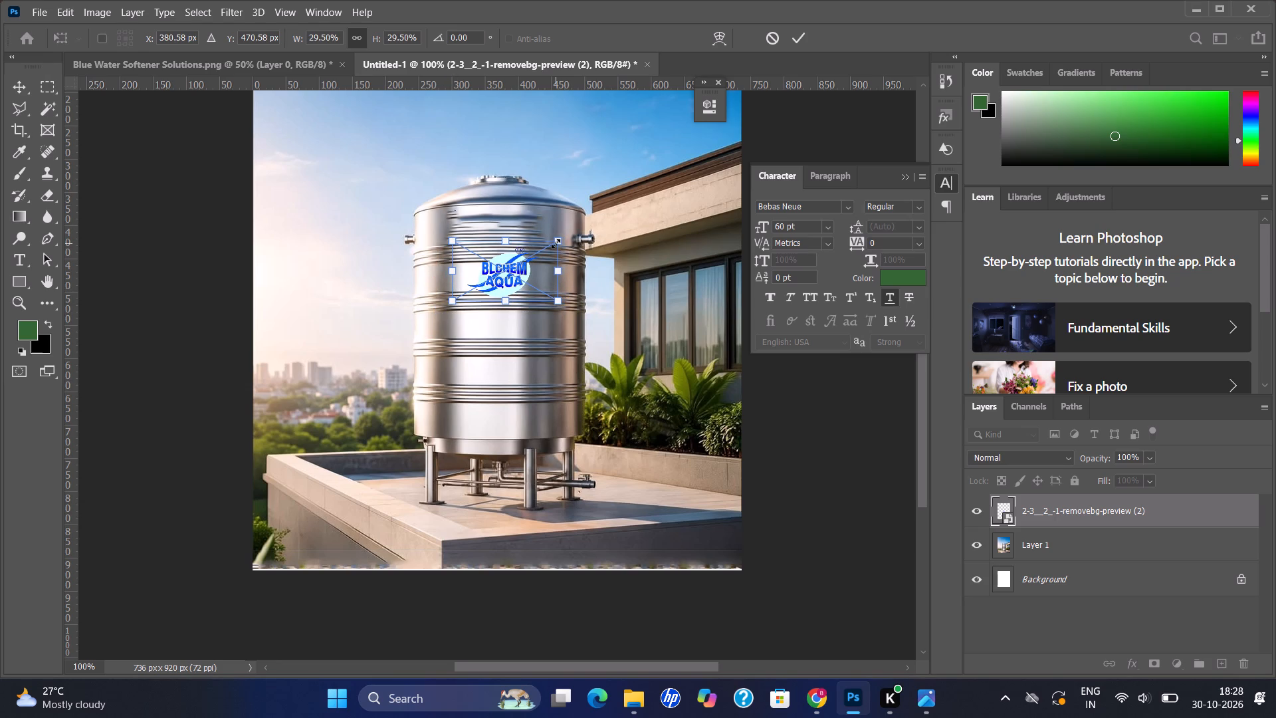
# Reduce the logo further to about 25%, nudge it right to centre it on the tank, and commit the transform.
pyautogui.moveTo(556, 243); pyautogui.dragTo(548, 264)
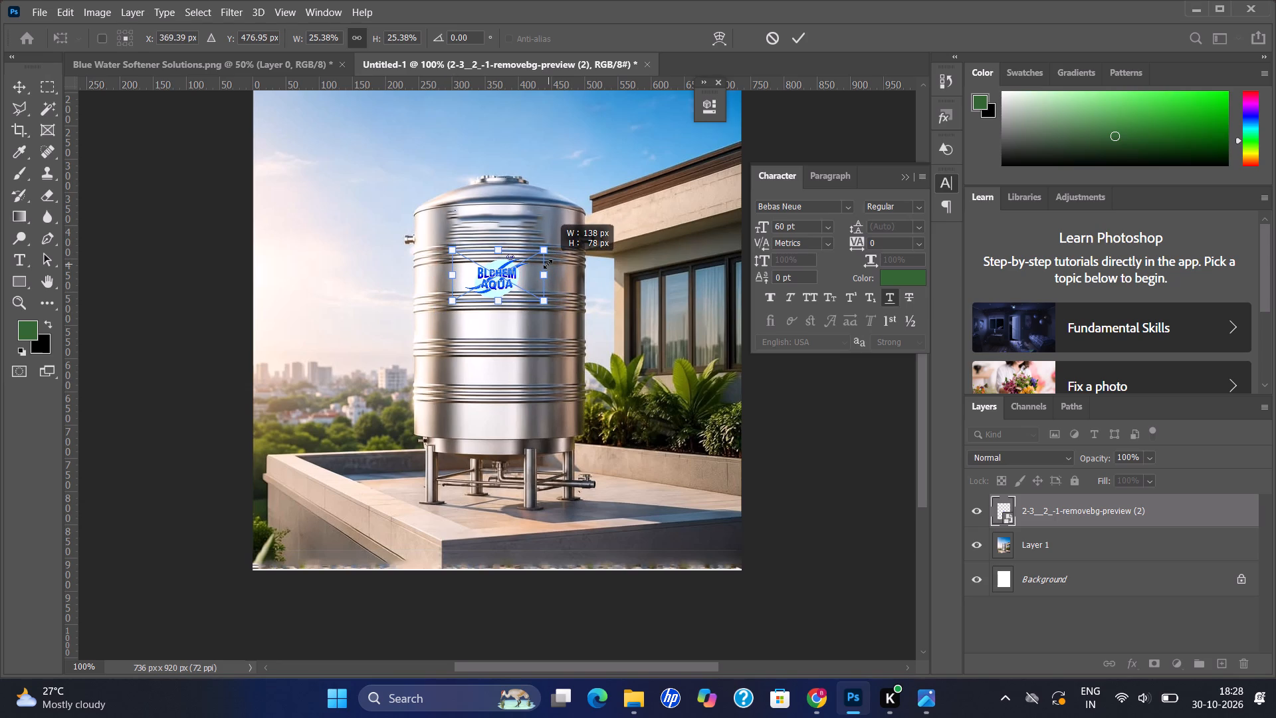
pyautogui.moveTo(548, 264); pyautogui.dragTo(545, 266)
pyautogui.press('Right')
pyautogui.press('Right')
pyautogui.press('Right')
pyautogui.press('Right')
pyautogui.press('Right')
pyautogui.press('Right')
pyautogui.press('Return')
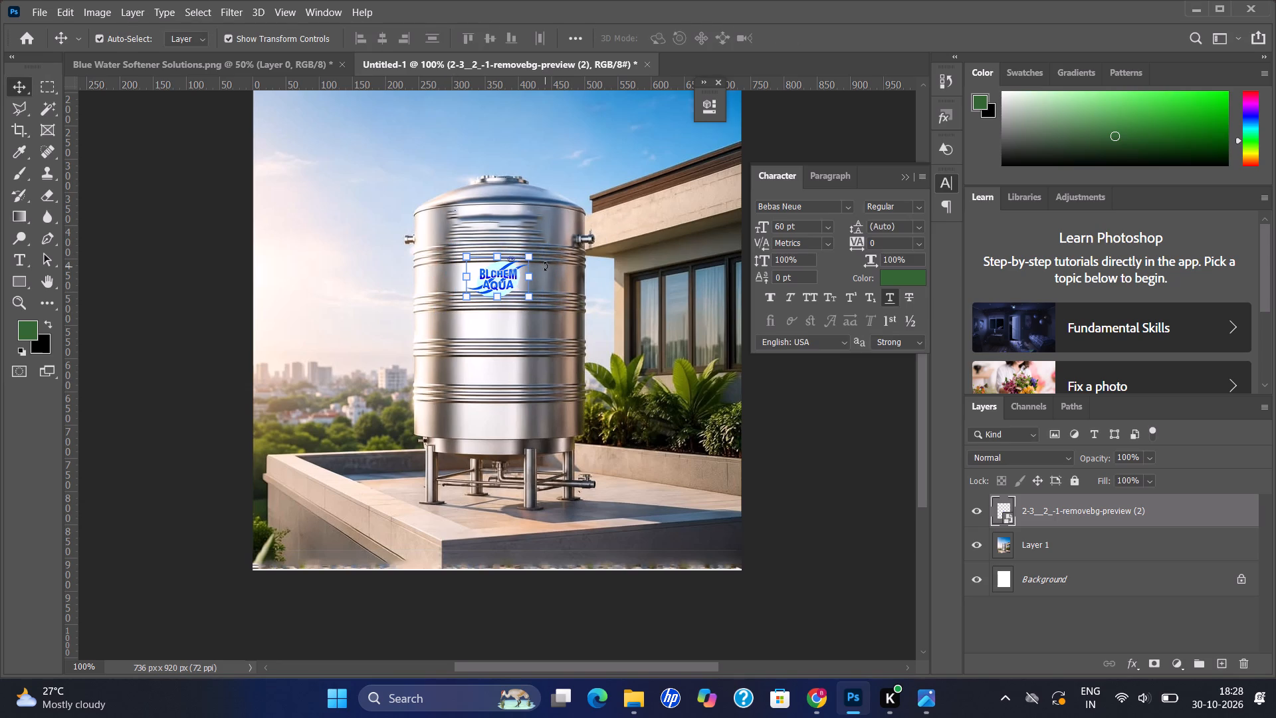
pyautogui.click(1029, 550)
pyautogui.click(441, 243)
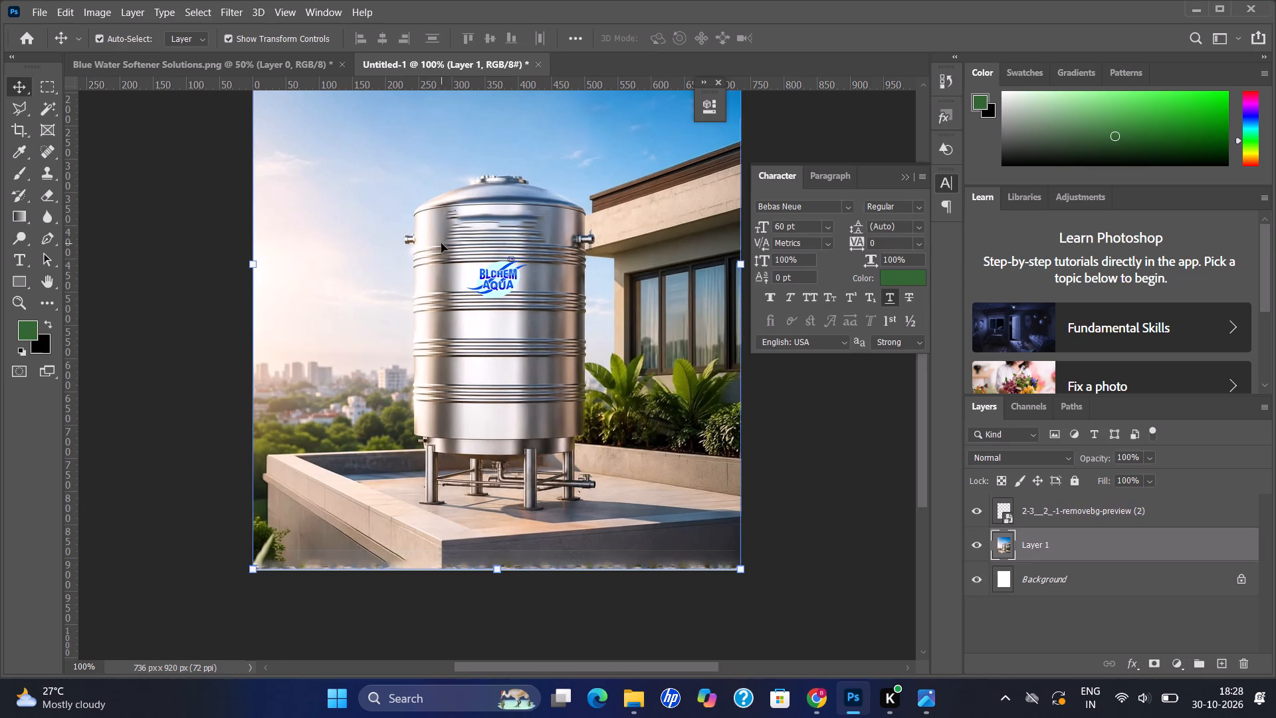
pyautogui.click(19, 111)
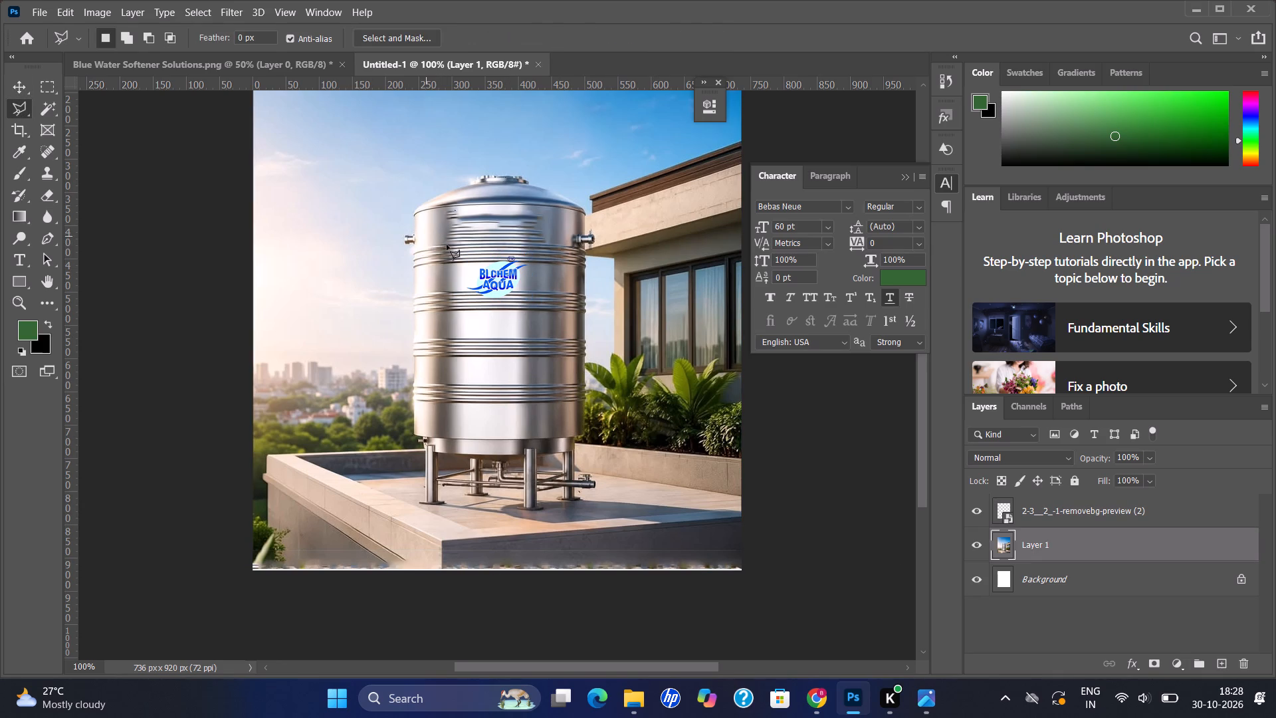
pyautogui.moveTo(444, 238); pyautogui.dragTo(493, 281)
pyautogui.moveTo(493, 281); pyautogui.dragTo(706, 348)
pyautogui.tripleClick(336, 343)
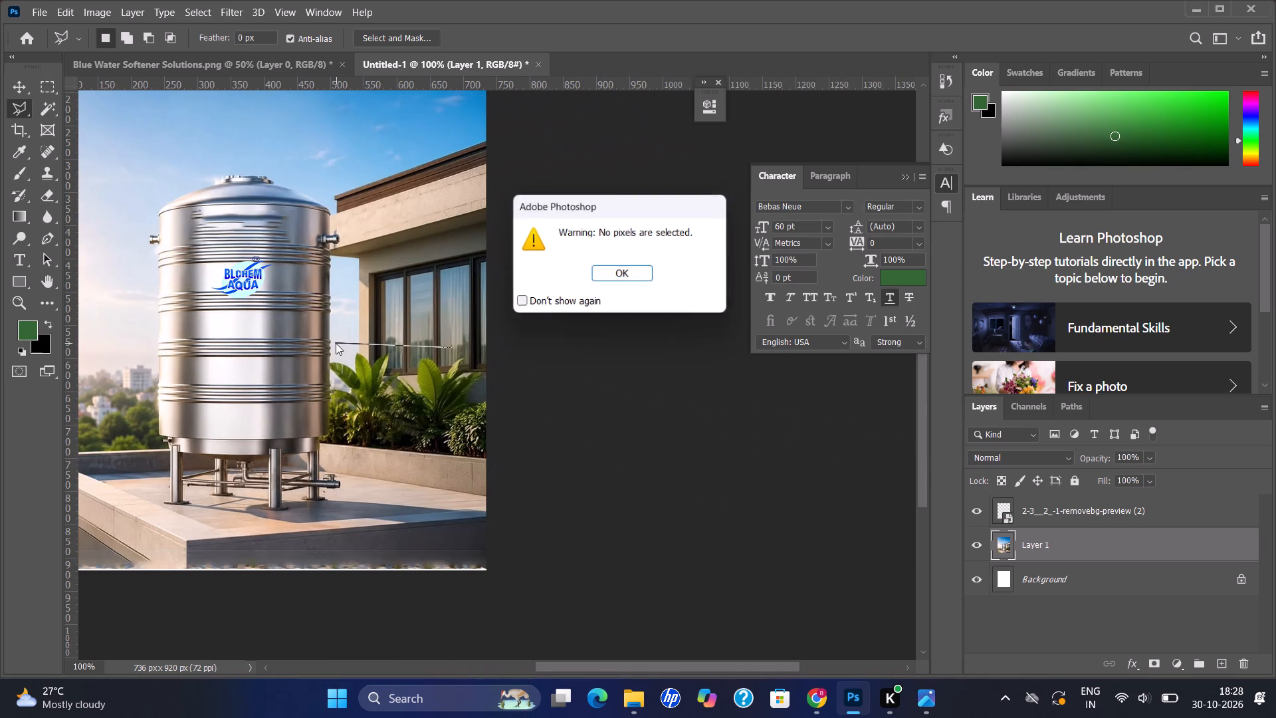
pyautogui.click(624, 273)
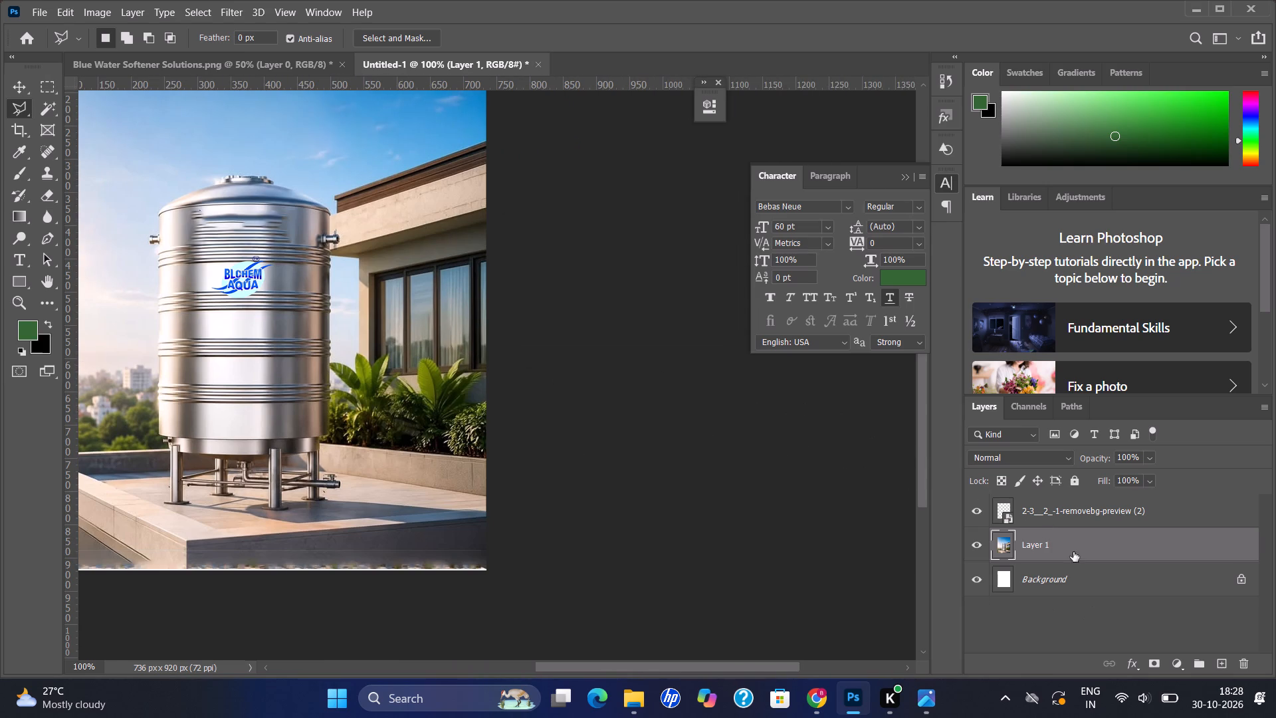
# Select the logo layer and move the logo straight up onto the tank's top section, just below the dome.
pyautogui.click(1057, 523)
pyautogui.press('v')
pyautogui.press('Up')
pyautogui.press('Up')
pyautogui.press('Up')
pyautogui.press('Up')
pyautogui.press('Up')
pyautogui.press('Up')
pyautogui.press('Up')
pyautogui.press('Up')
pyautogui.press('Up')
pyautogui.press('Up')
pyautogui.press('Up')
pyautogui.press('Up')
pyautogui.press('Up')
pyautogui.press('Up')
pyautogui.press('Up')
pyautogui.press('Up')
pyautogui.press('Up')
pyautogui.press('Up')
pyautogui.press('Up')
pyautogui.press('Up')
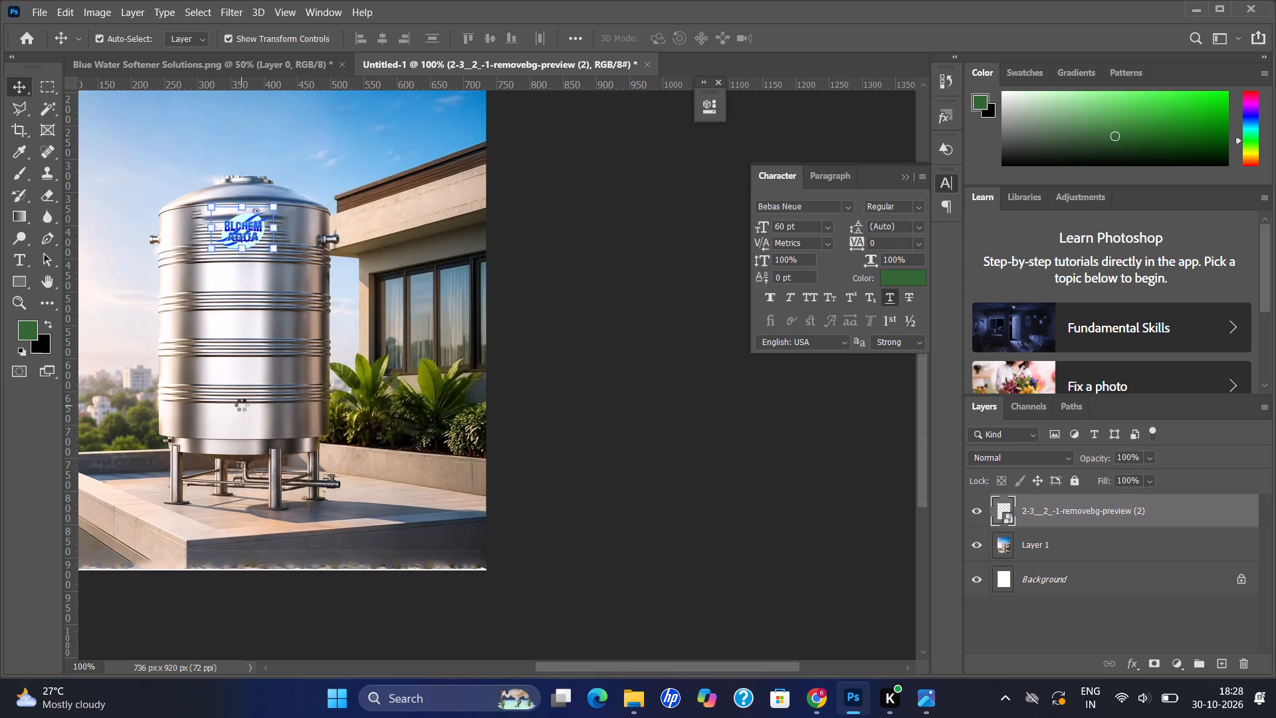
pyautogui.press('Down')
pyautogui.press('Up')
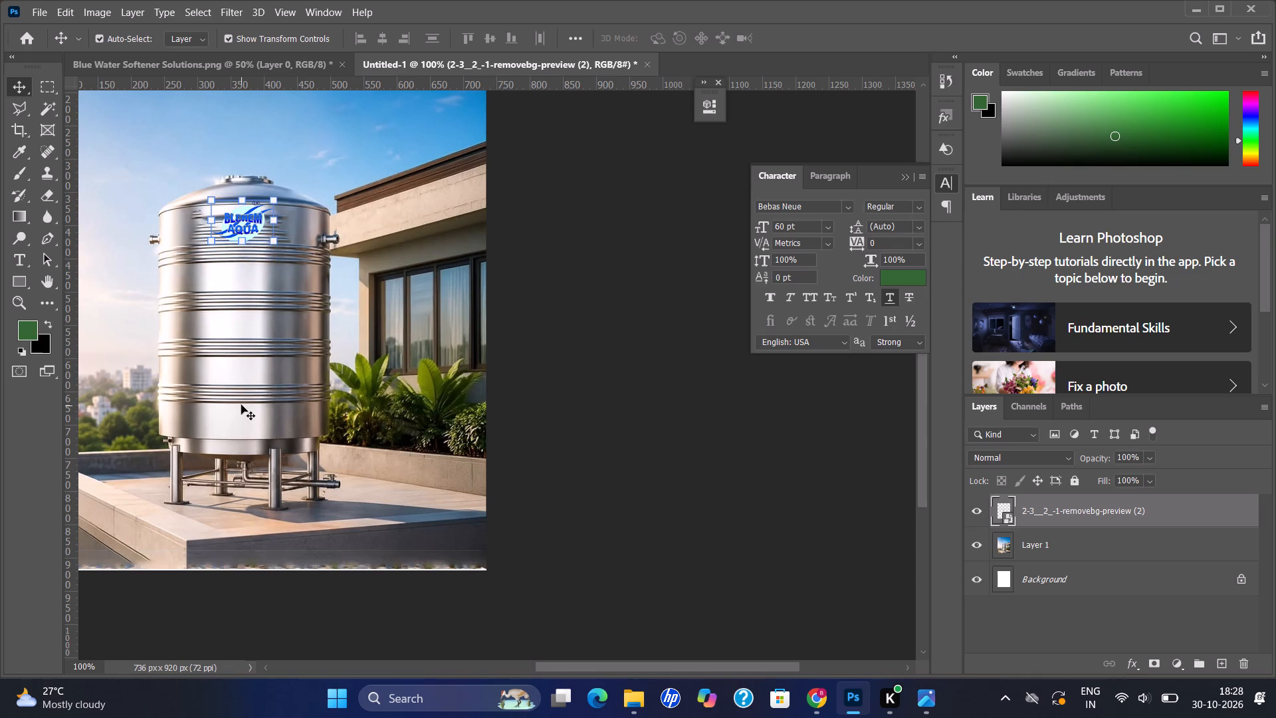
pyautogui.press('Down')
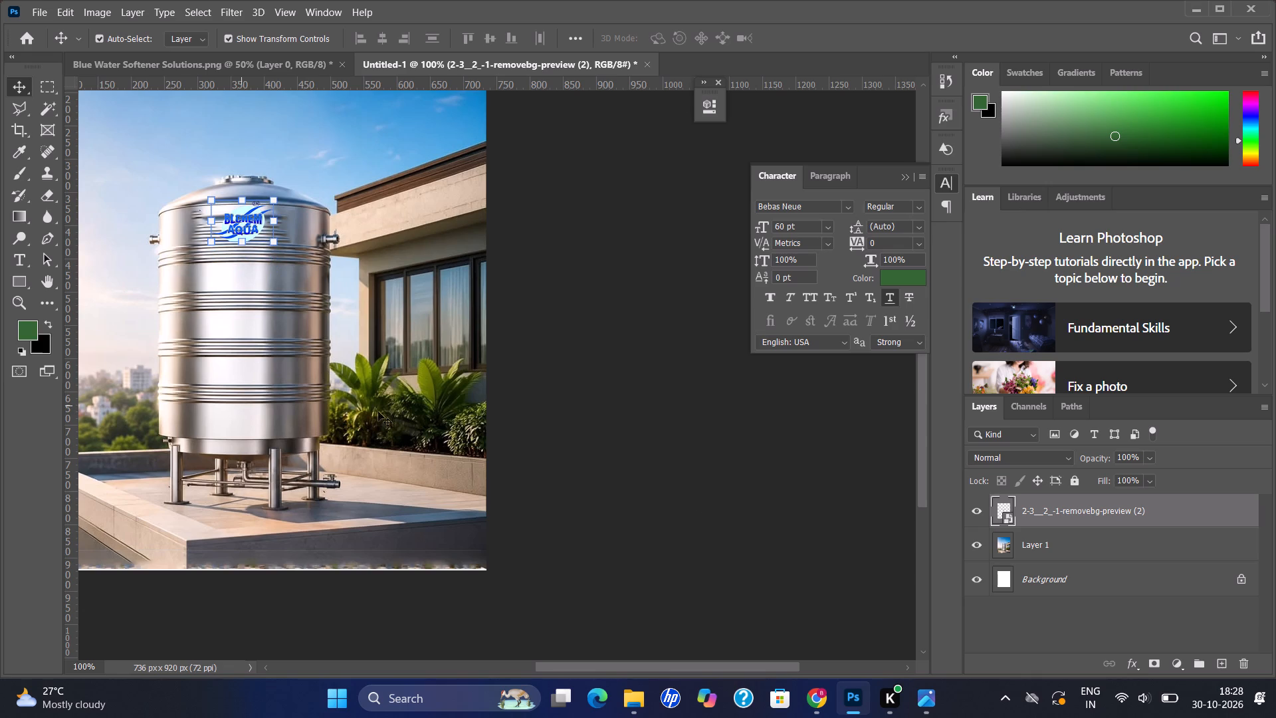
# Hide the logo layer.
pyautogui.click(976, 509)
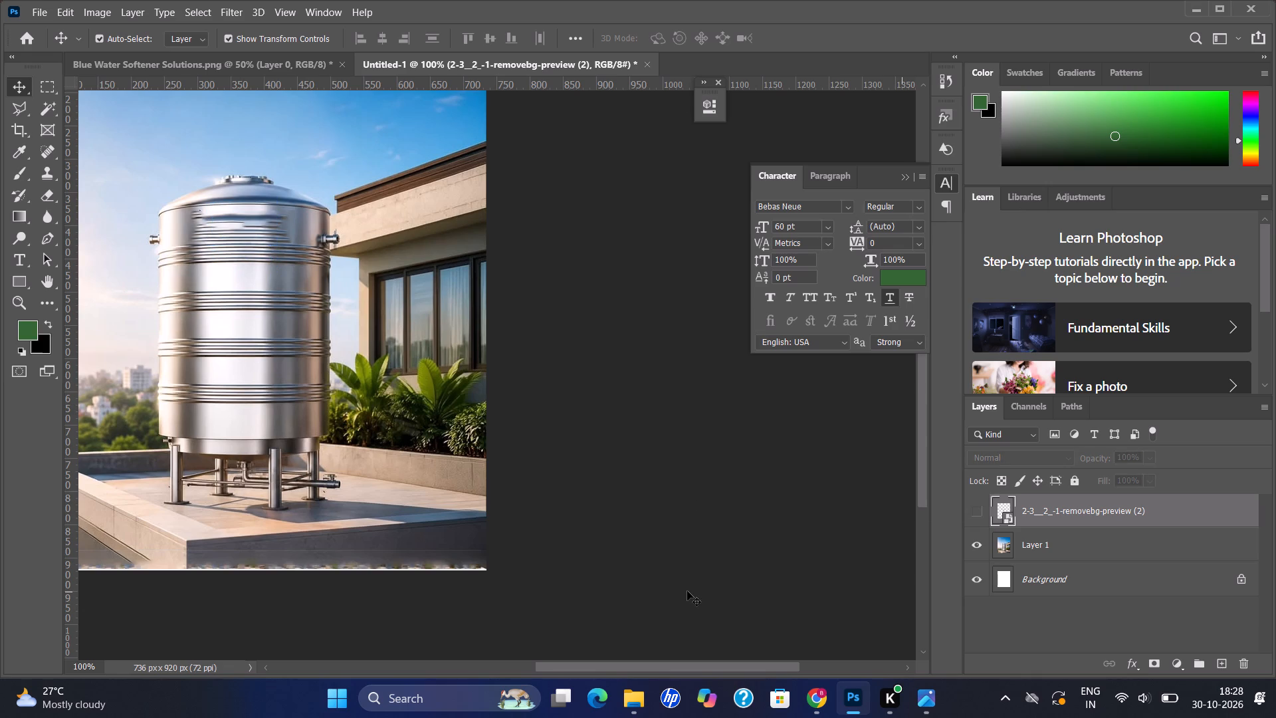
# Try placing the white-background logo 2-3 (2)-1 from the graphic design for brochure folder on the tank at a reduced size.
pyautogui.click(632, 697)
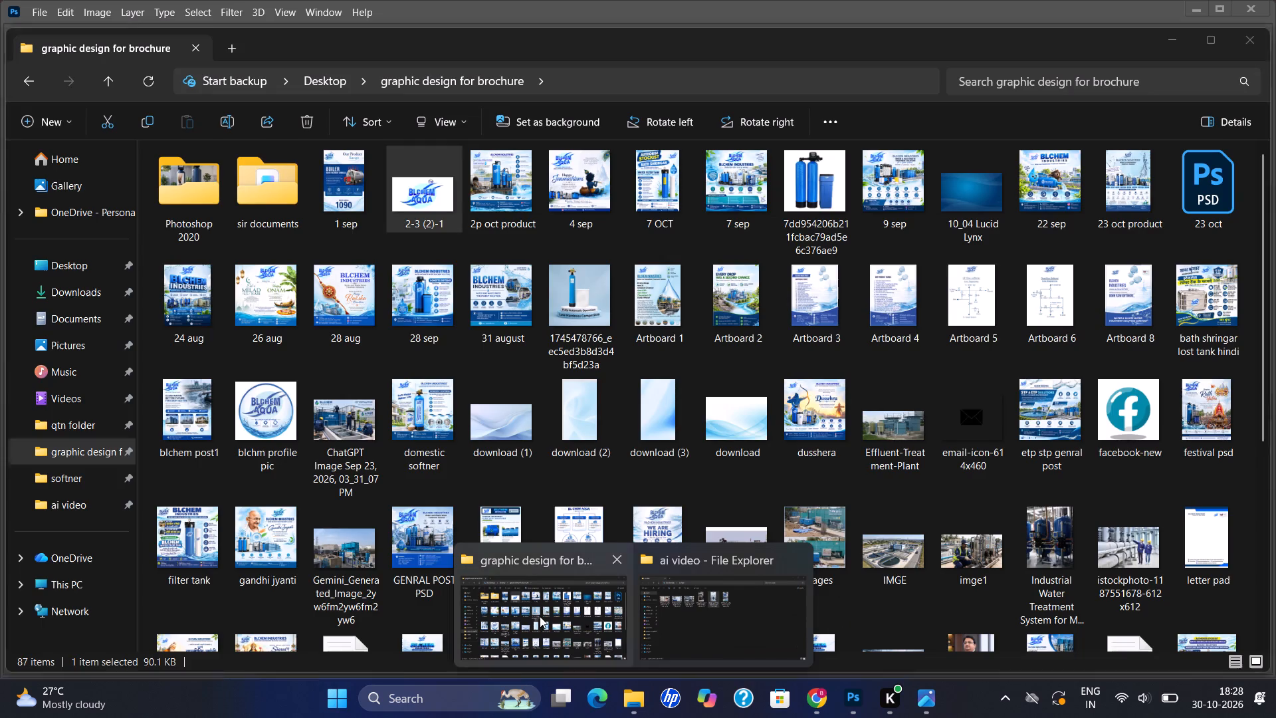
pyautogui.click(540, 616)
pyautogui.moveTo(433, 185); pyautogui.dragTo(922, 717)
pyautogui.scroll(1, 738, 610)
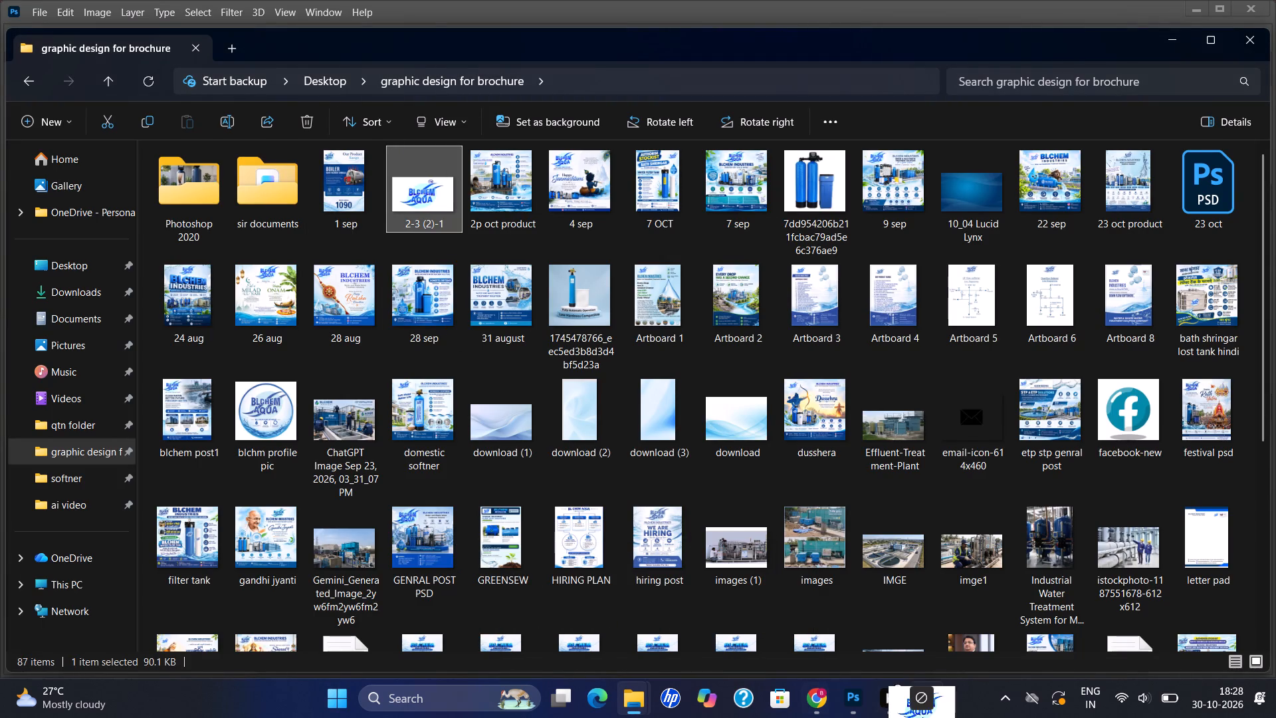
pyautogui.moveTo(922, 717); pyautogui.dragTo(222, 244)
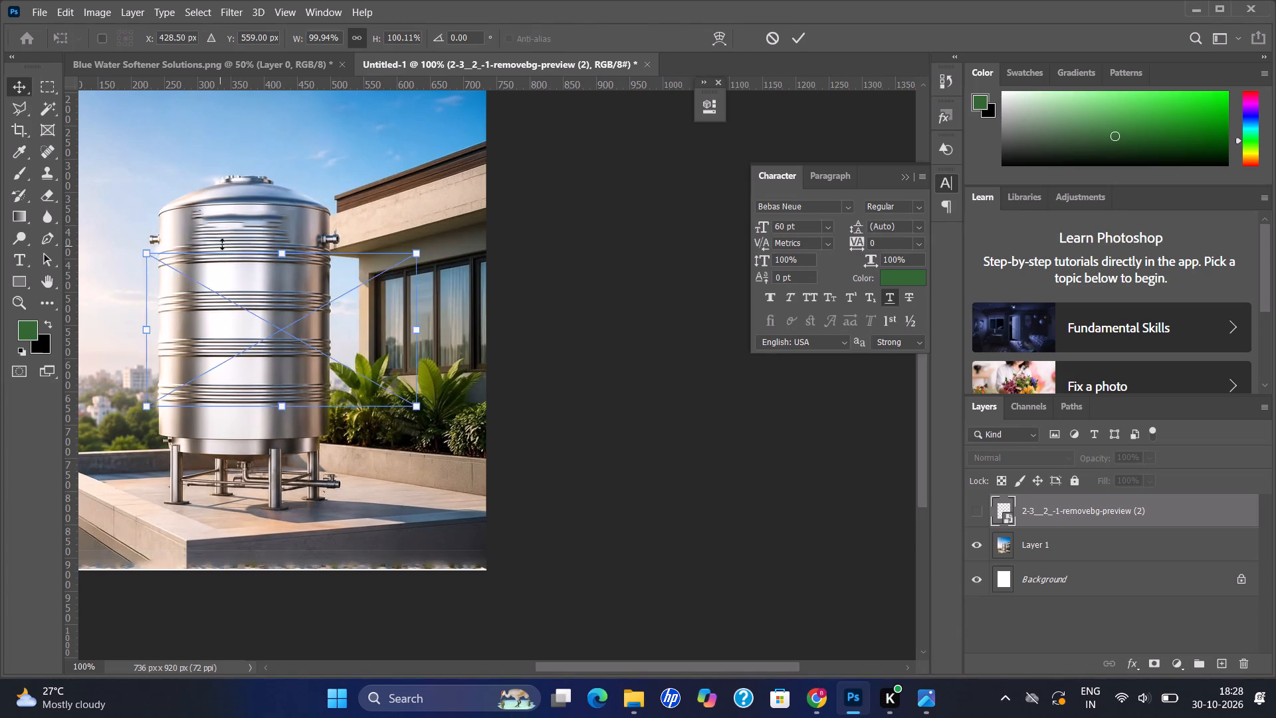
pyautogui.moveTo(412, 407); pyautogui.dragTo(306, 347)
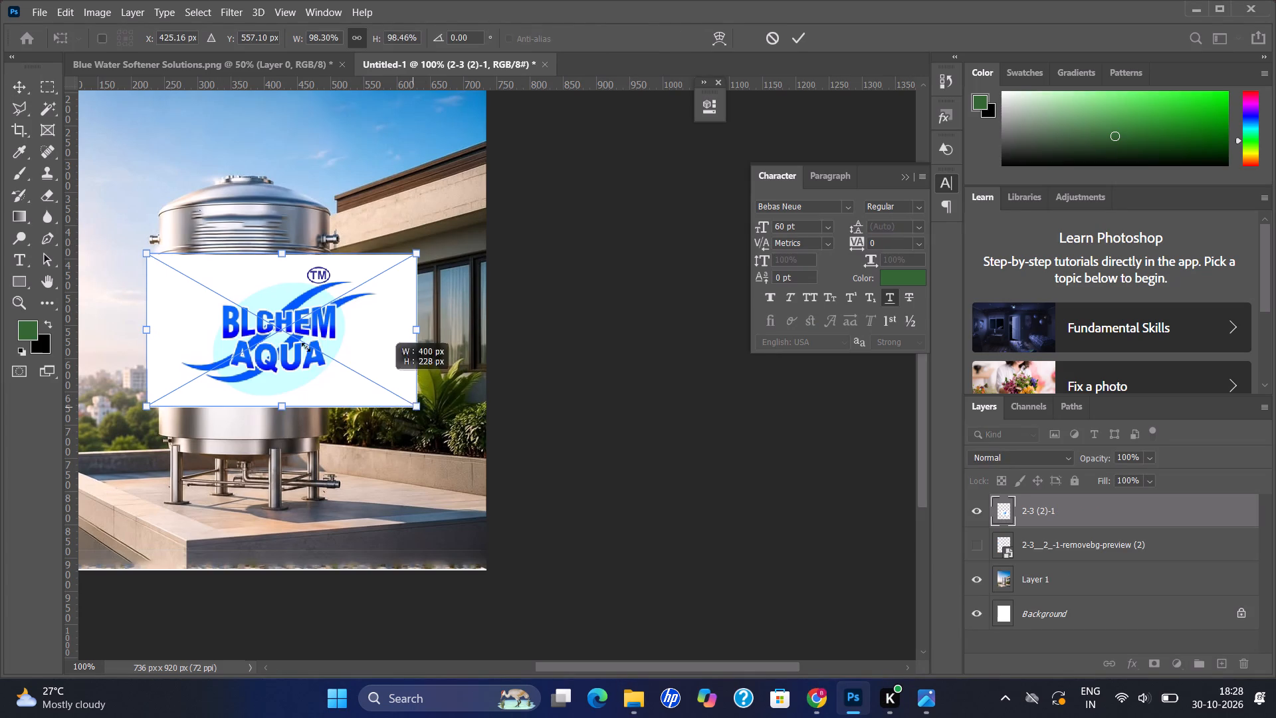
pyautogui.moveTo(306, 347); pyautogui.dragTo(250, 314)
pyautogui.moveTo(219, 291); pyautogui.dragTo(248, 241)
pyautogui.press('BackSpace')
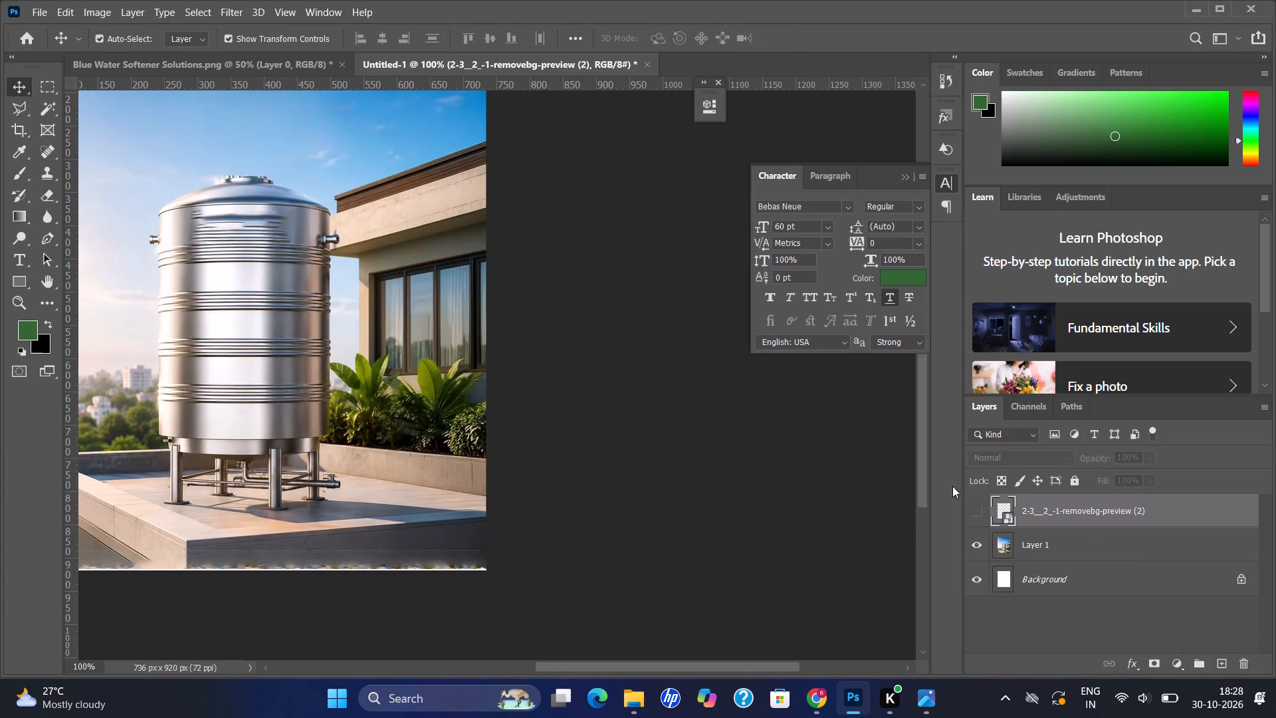
# With the logo layer hidden, outline the uneven rib patch below the tank's dome using the Polygonal Lasso, fill it on Layer 1, and deselect.
pyautogui.click(974, 527)
pyautogui.click(979, 513)
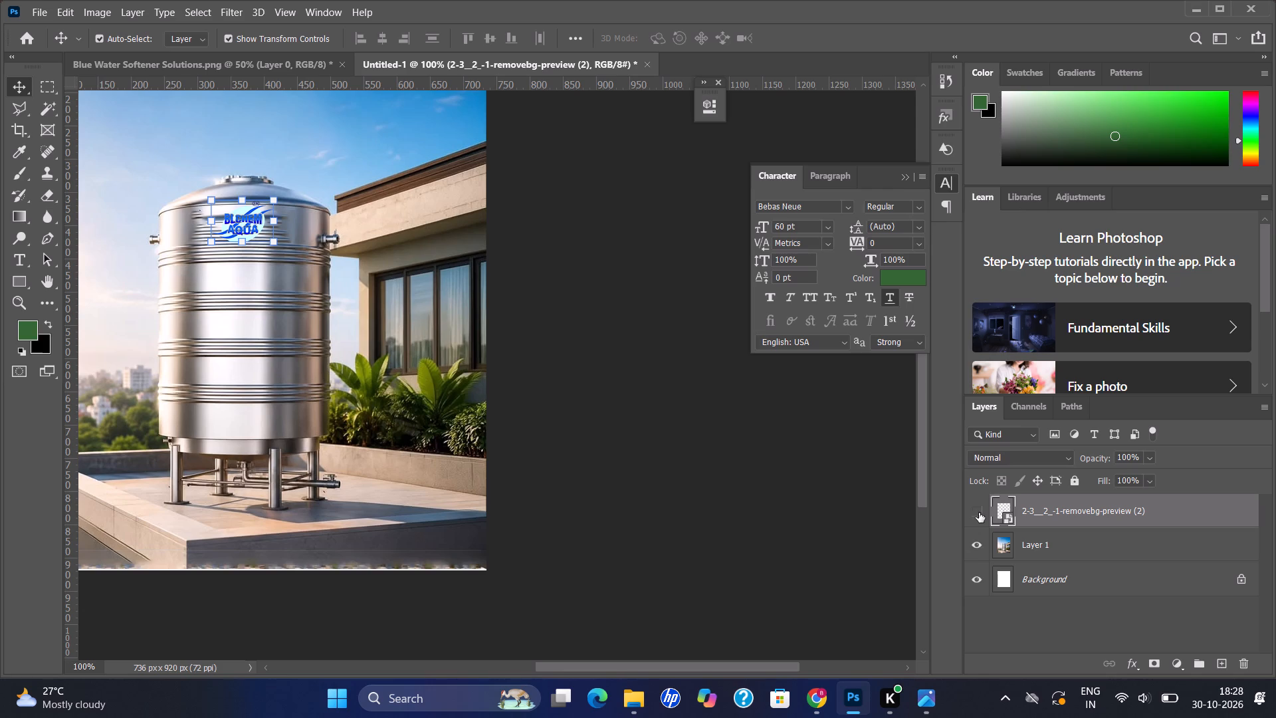
pyautogui.moveTo(17, 109); pyautogui.dragTo(189, 221)
pyautogui.click(185, 243)
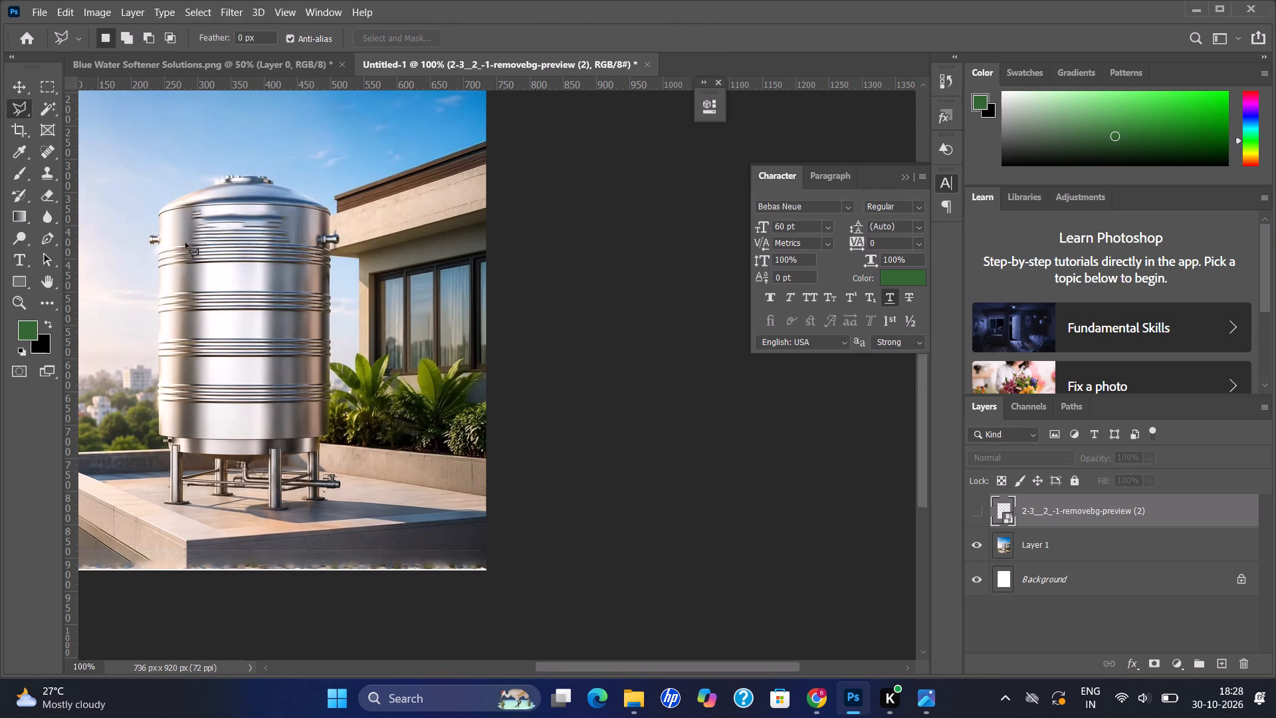
pyautogui.click(188, 211)
pyautogui.click(298, 213)
pyautogui.click(290, 245)
pyautogui.click(185, 243)
pyautogui.hotkey('shift', 'BackSpace')
pyautogui.press('Return')
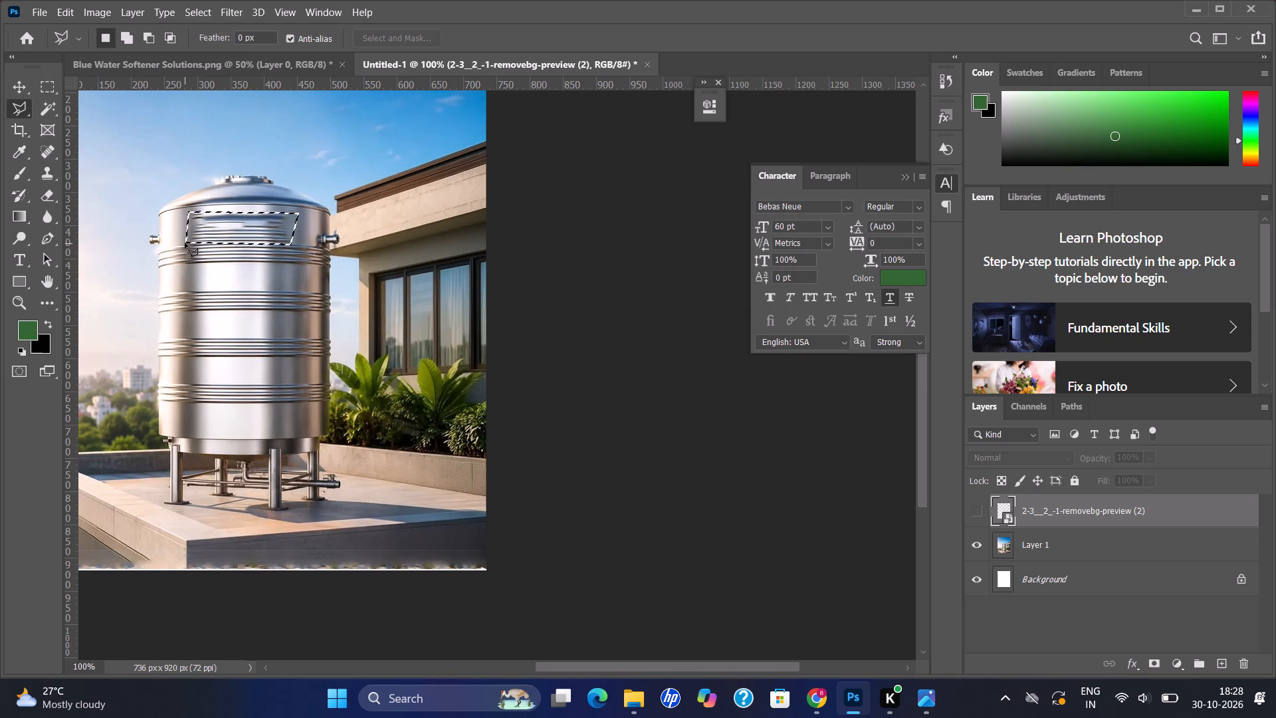
pyautogui.click(1037, 542)
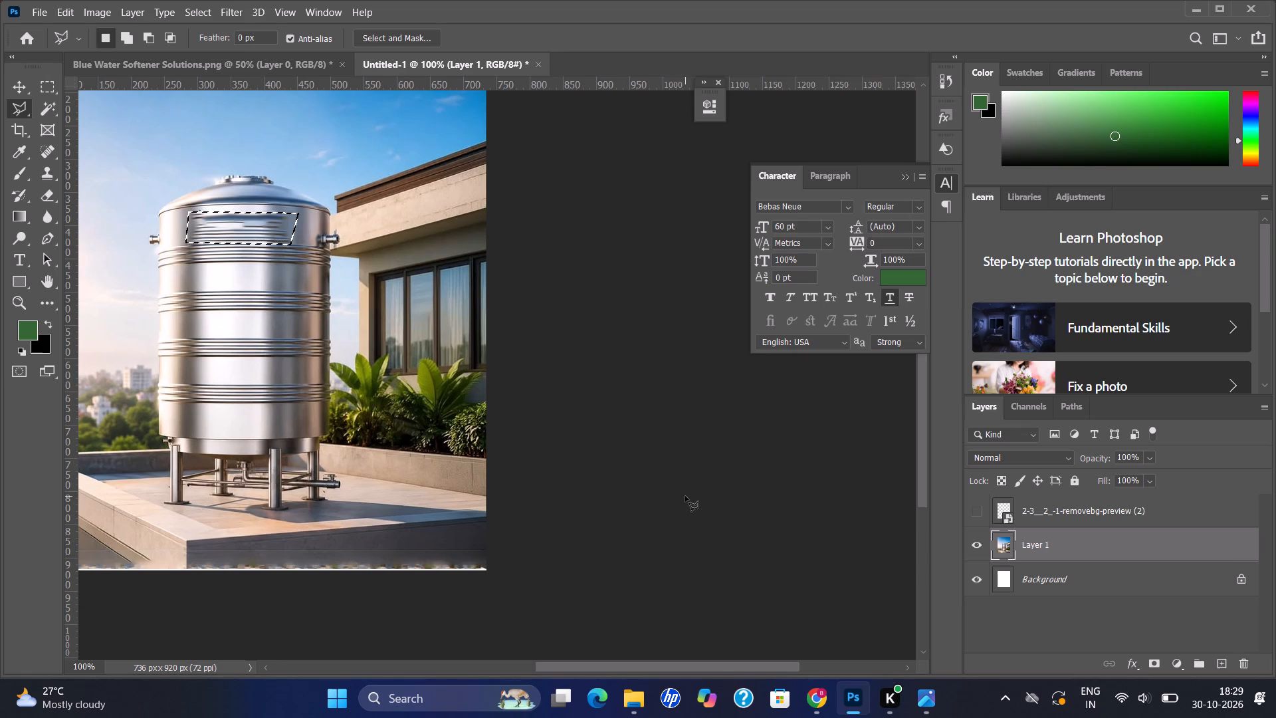
pyautogui.hotkey('shift', 'BackSpace')
pyautogui.press('Return')
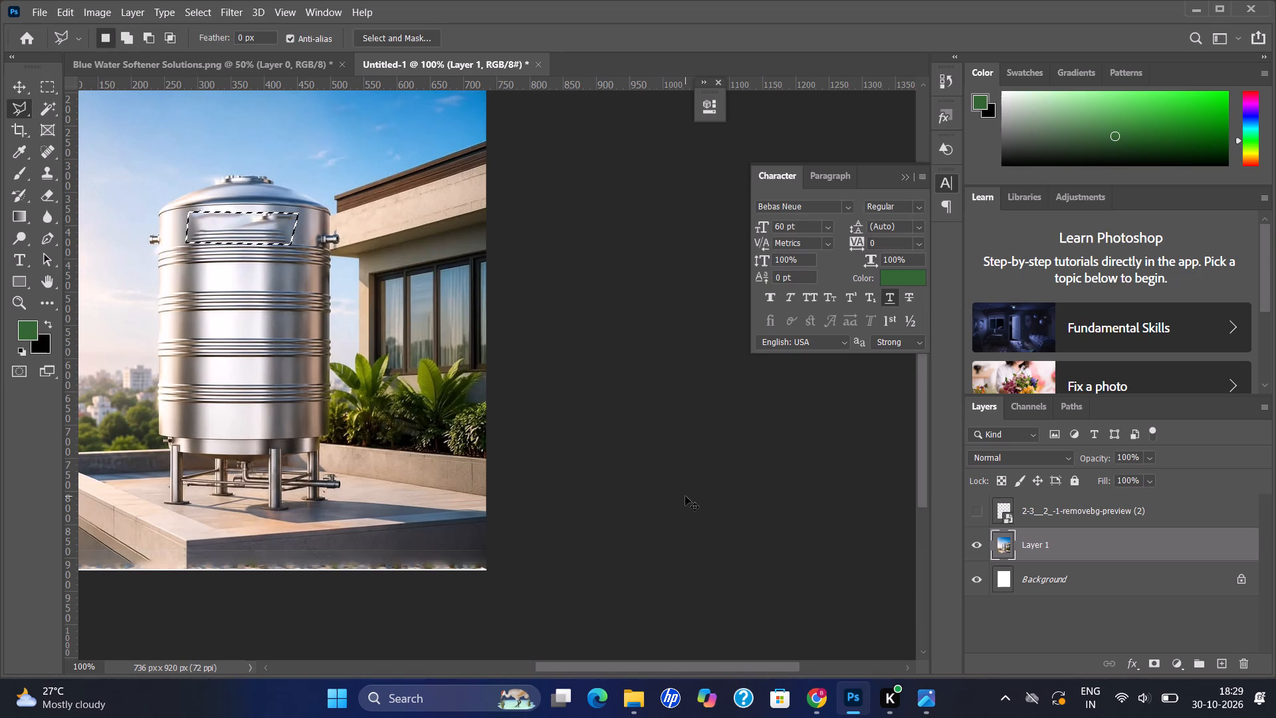
pyautogui.hotkey('ctrl', 'd')
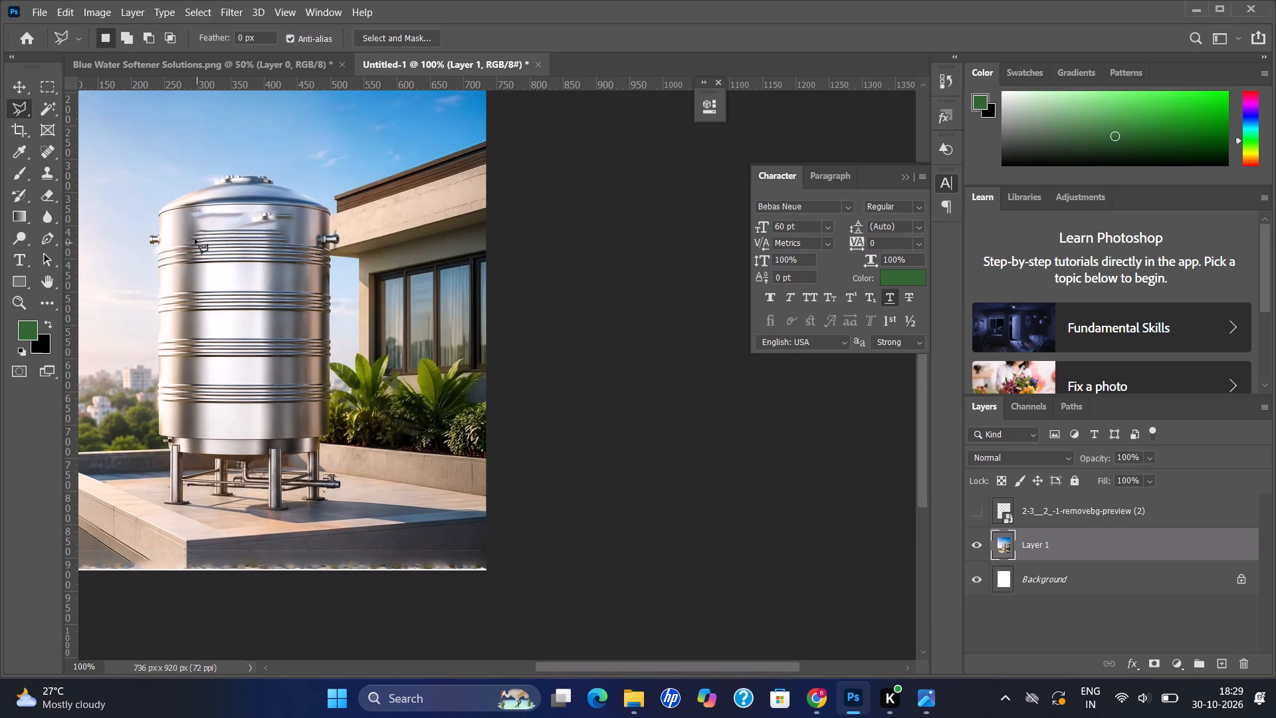
# Outline the short ribs remaining in the lower part of the tank's top section, fill that selection on Layer 1, and deselect.
pyautogui.click(190, 239)
pyautogui.click(194, 221)
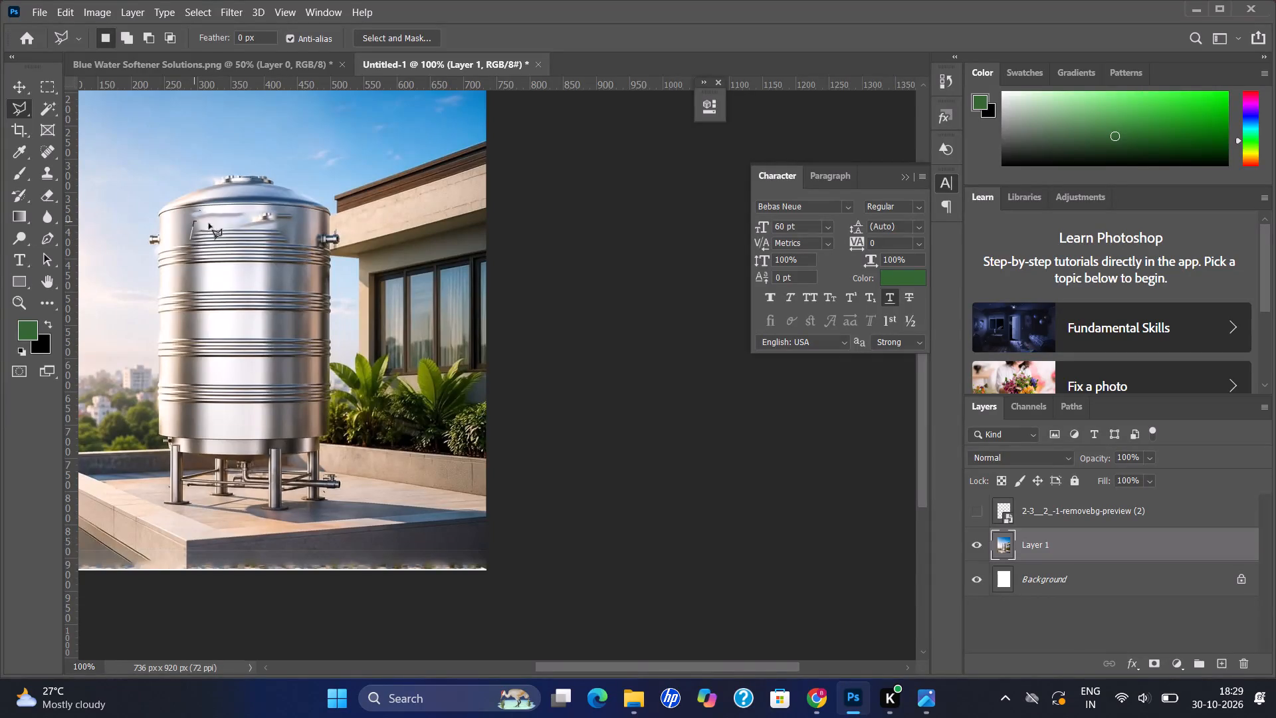
pyautogui.click(292, 228)
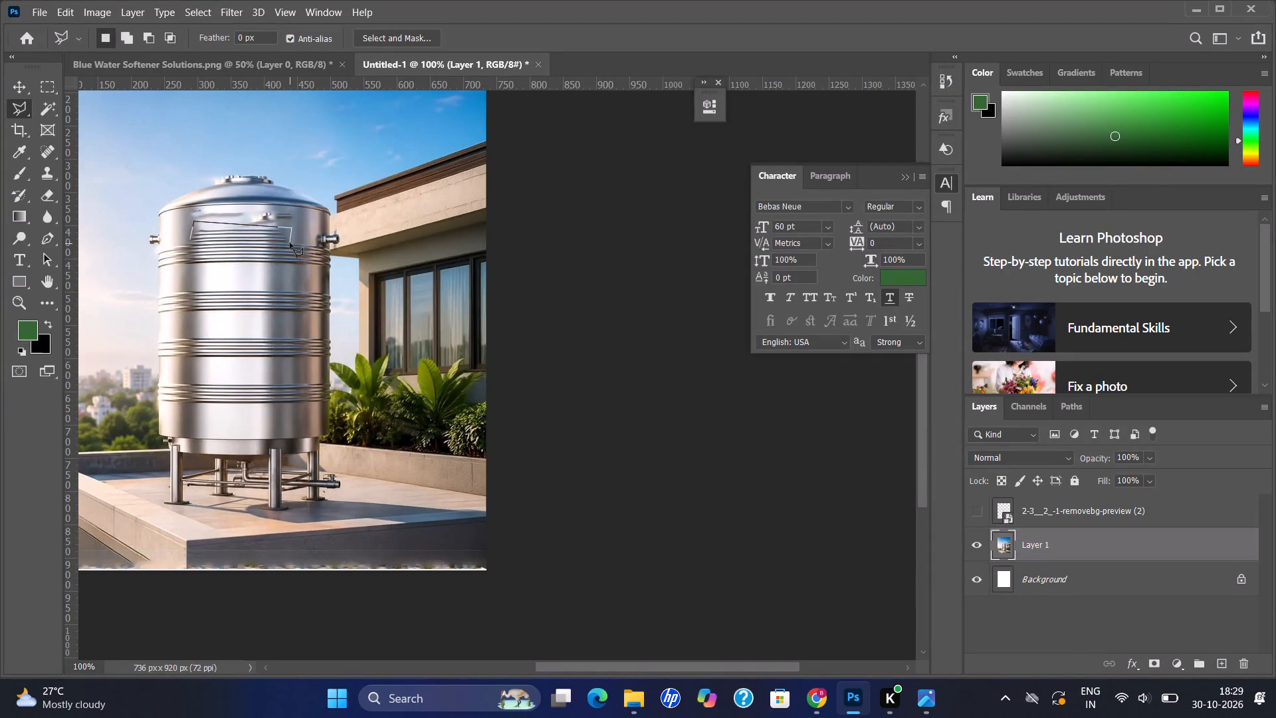
pyautogui.click(290, 243)
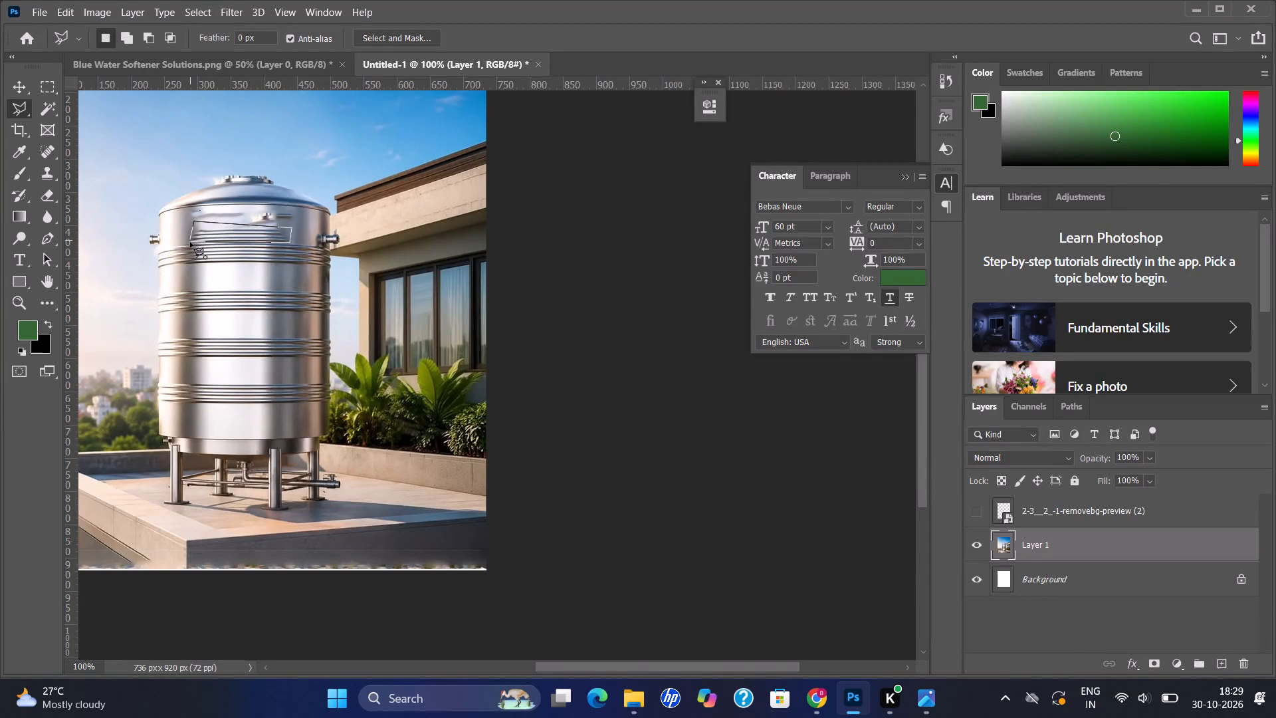
pyautogui.click(190, 242)
pyautogui.hotkey('shift', 'BackSpace')
pyautogui.press('Return')
pyautogui.hotkey('ctrl', 'd')
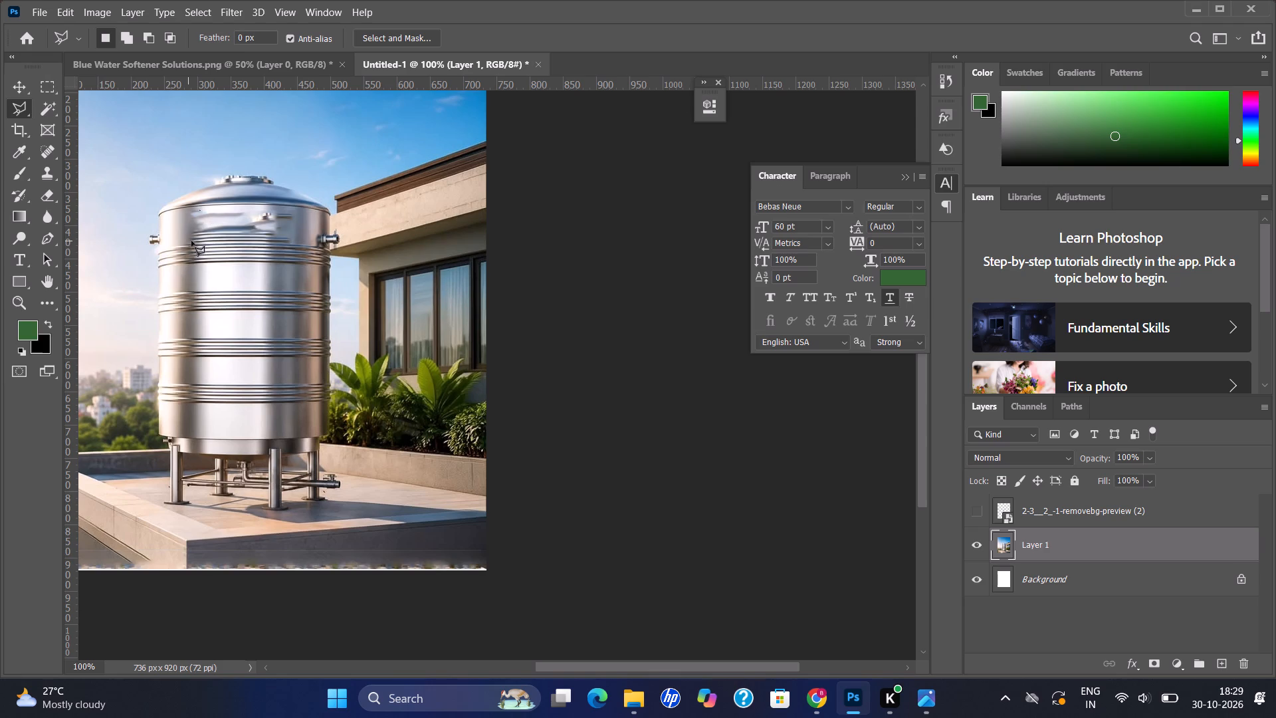
# Outline the strip of short ribs along the lower edge of the tank's top section, fill it on Layer 1, and deselect.
pyautogui.click(192, 243)
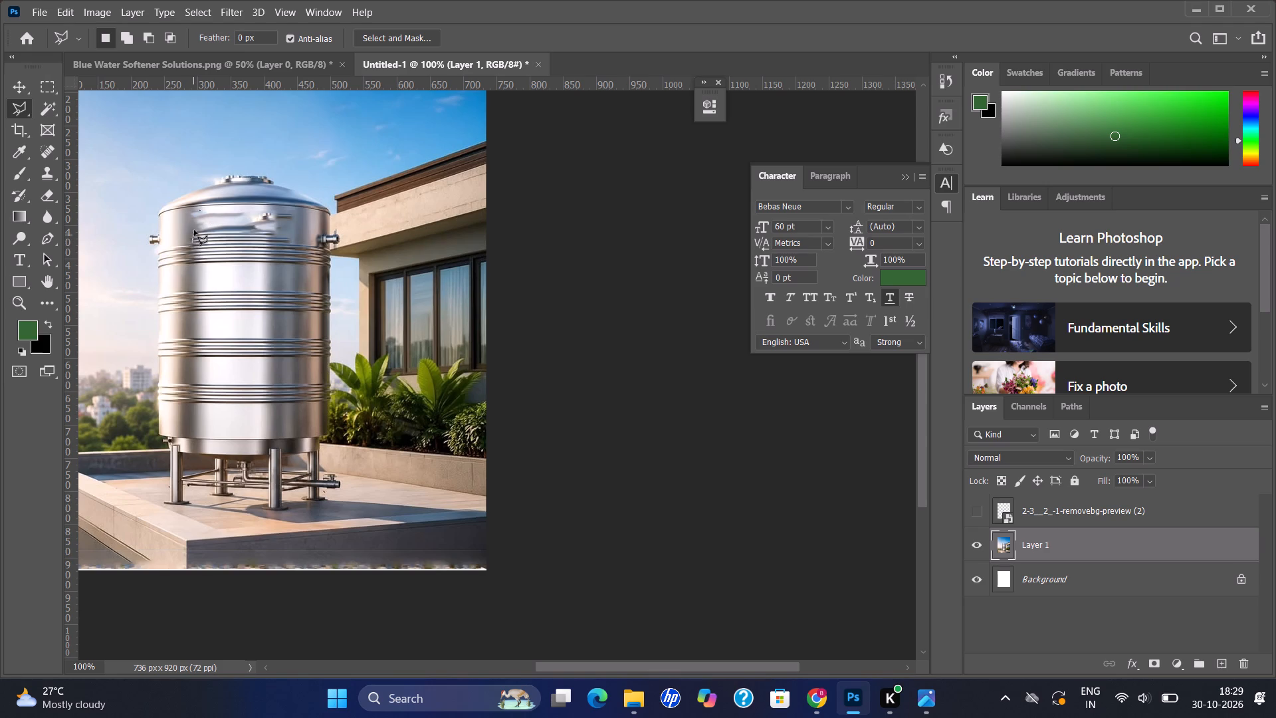
pyautogui.click(193, 230)
pyautogui.click(295, 231)
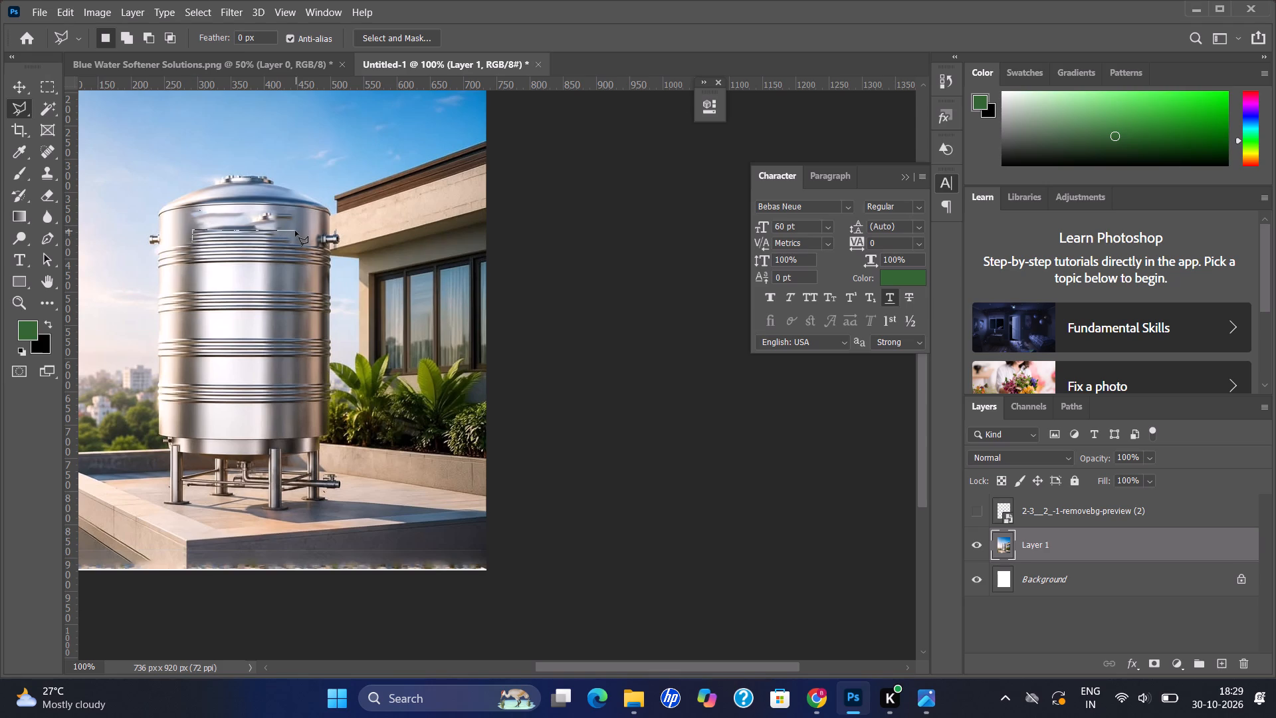
pyautogui.click(296, 244)
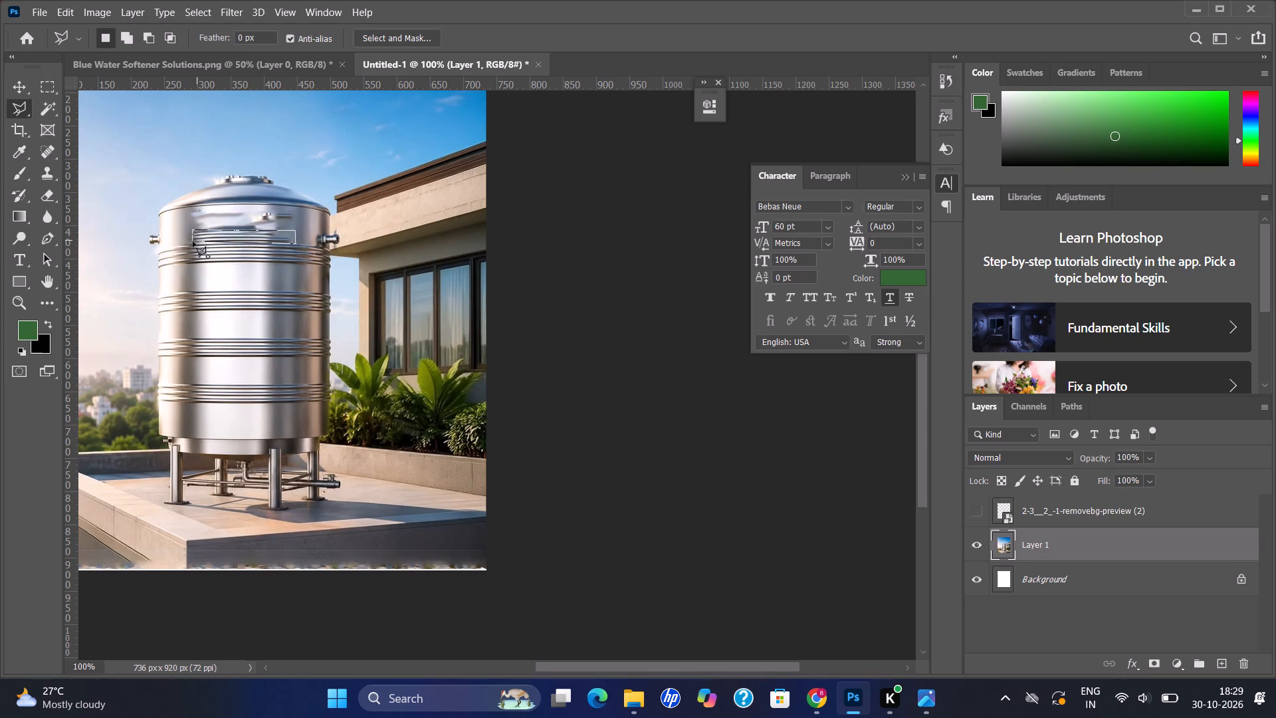
pyautogui.click(193, 243)
pyautogui.hotkey('shift', 'BackSpace')
pyautogui.press('Return')
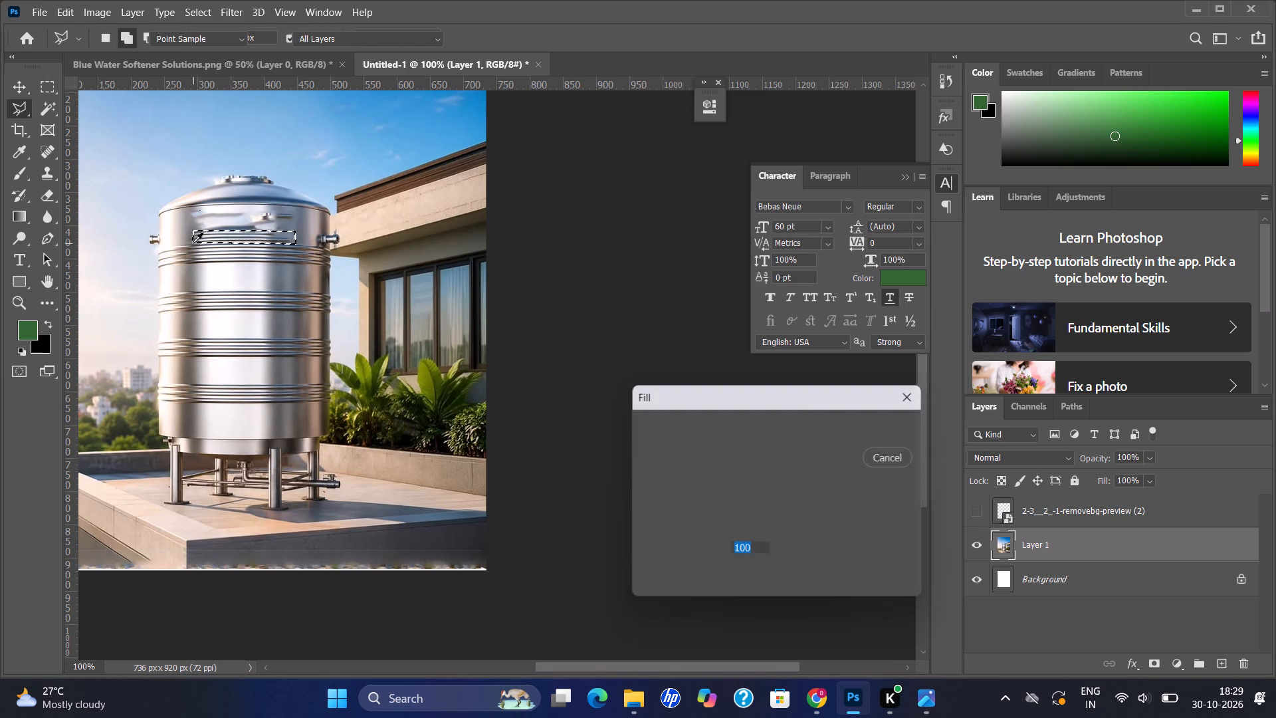
pyautogui.hotkey('ctrl', 'd')
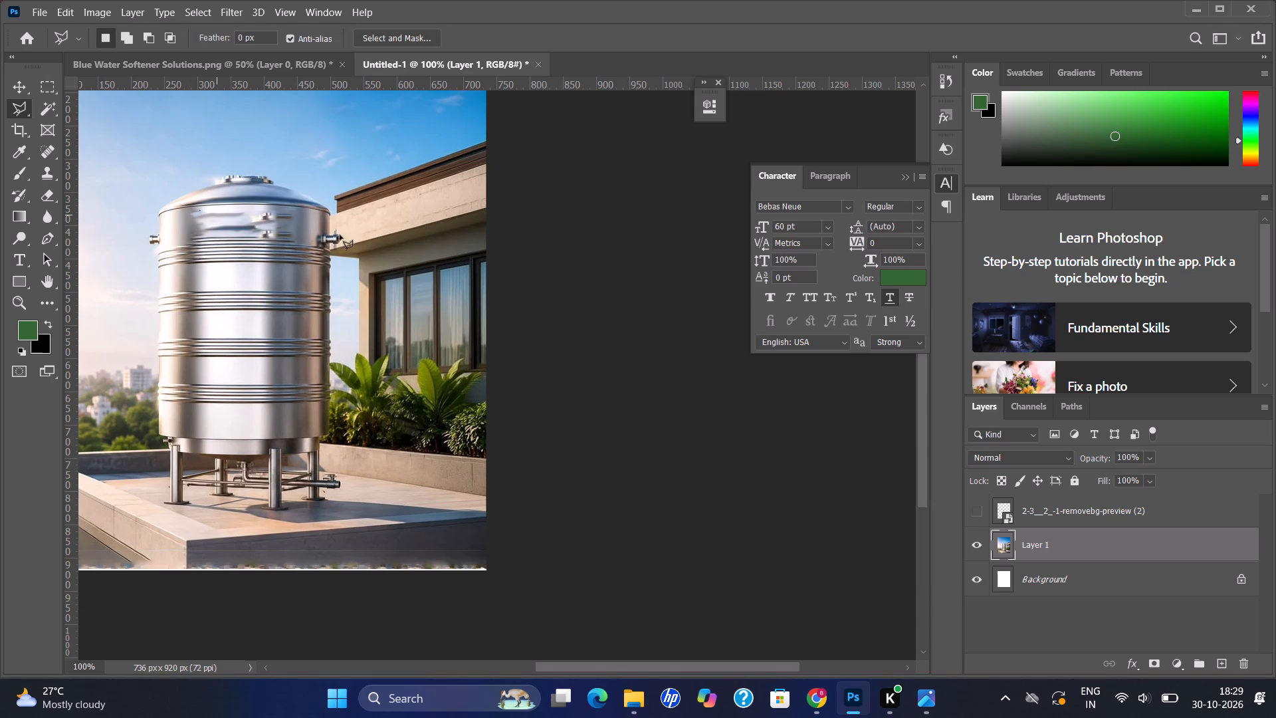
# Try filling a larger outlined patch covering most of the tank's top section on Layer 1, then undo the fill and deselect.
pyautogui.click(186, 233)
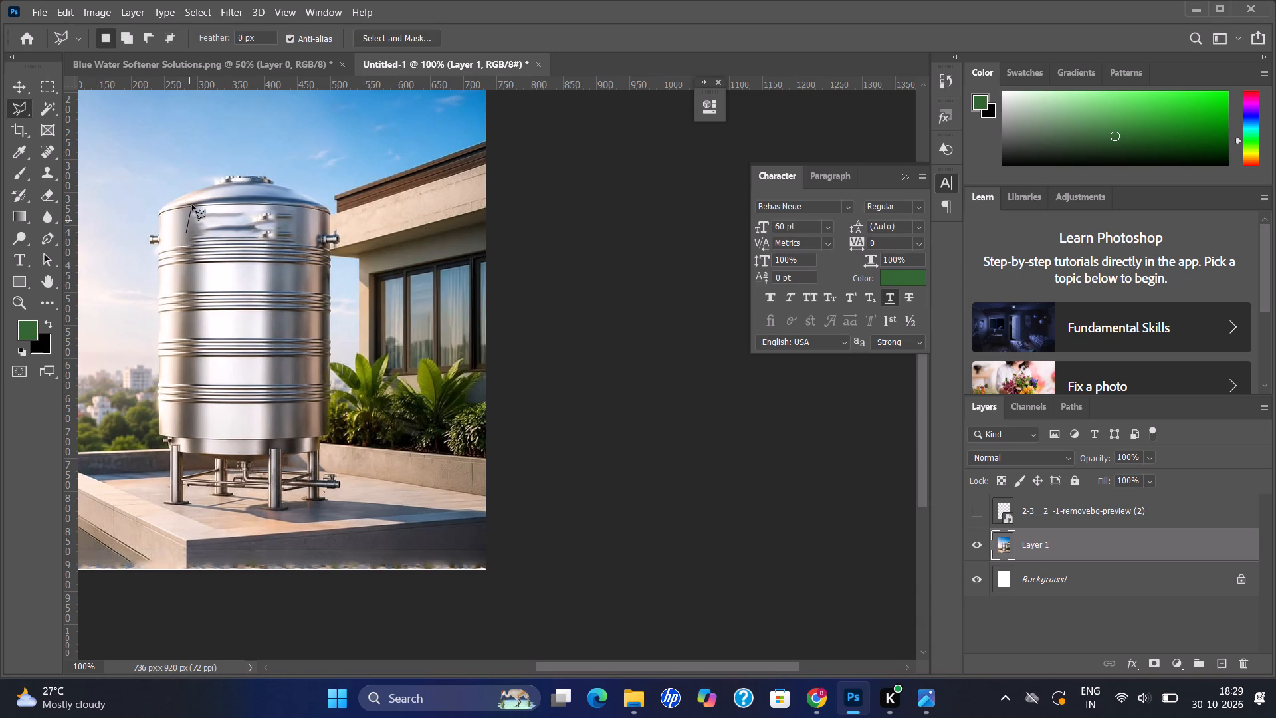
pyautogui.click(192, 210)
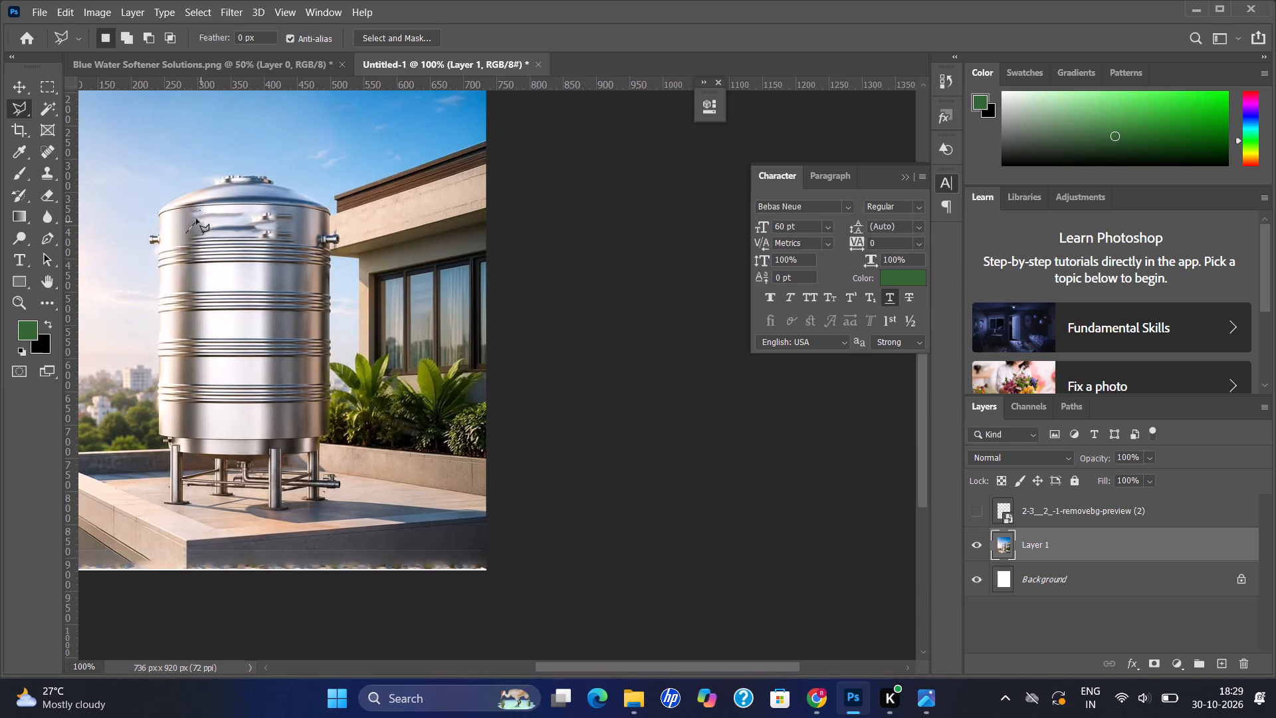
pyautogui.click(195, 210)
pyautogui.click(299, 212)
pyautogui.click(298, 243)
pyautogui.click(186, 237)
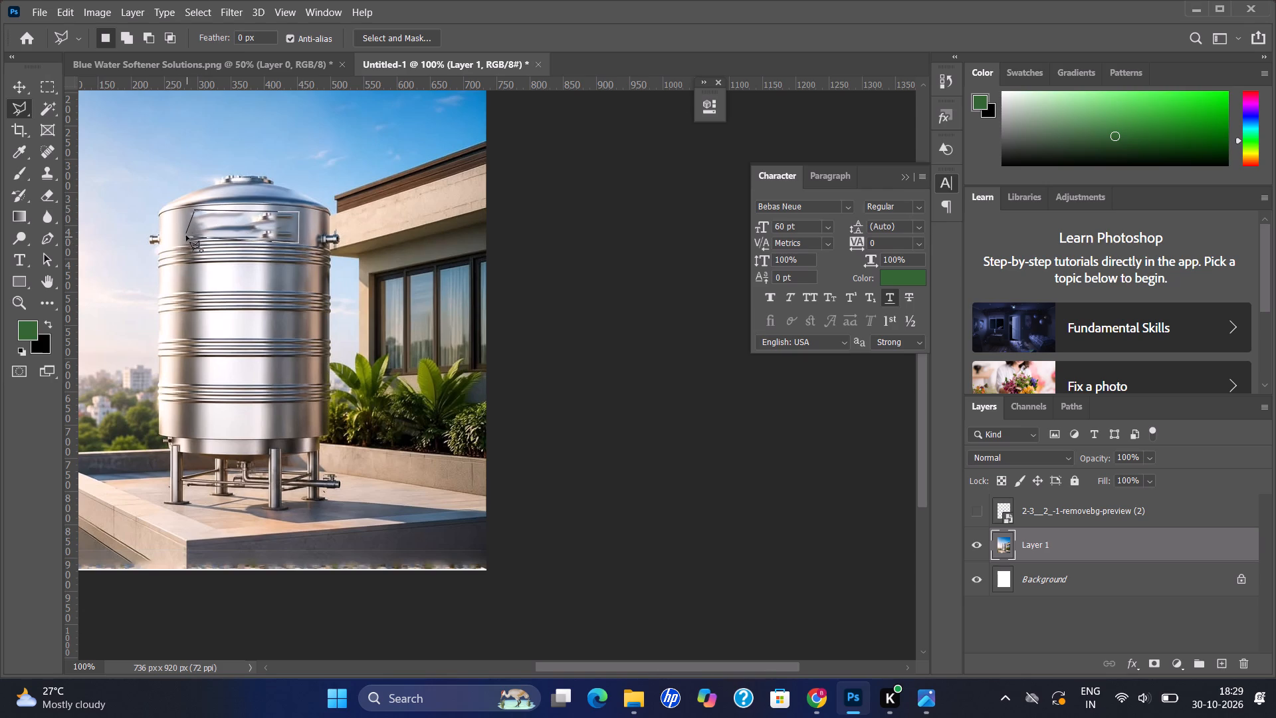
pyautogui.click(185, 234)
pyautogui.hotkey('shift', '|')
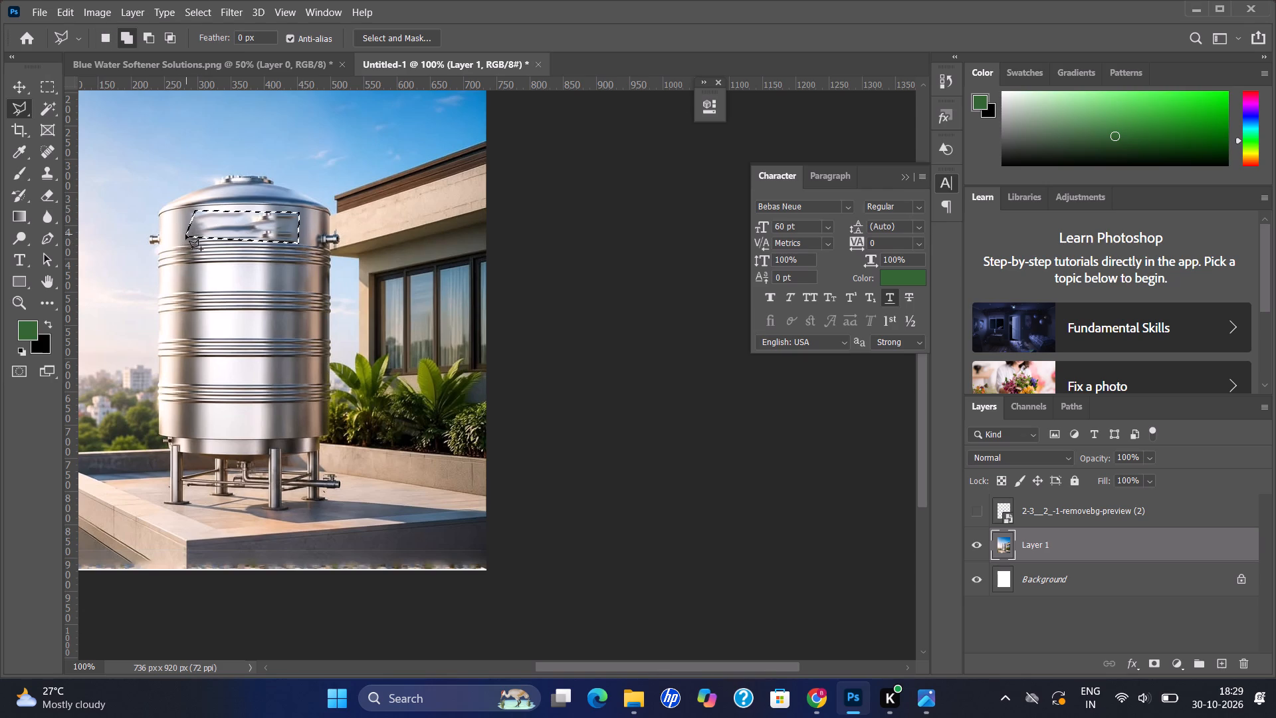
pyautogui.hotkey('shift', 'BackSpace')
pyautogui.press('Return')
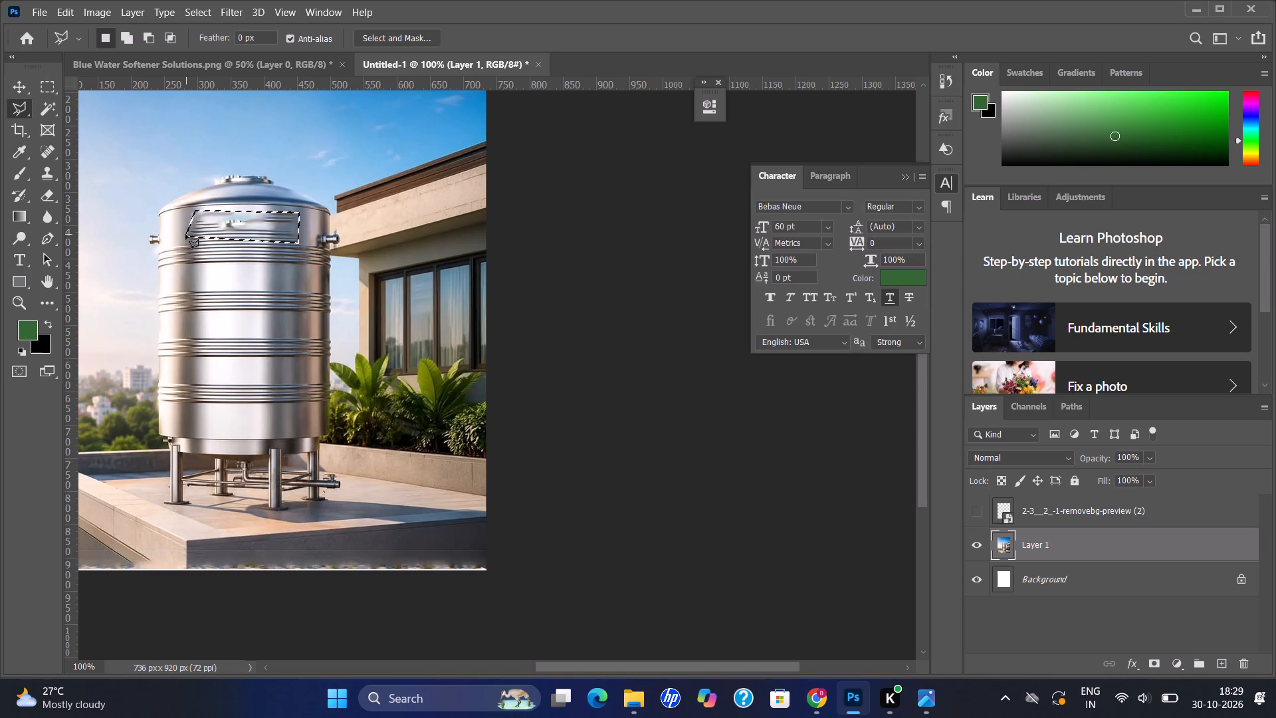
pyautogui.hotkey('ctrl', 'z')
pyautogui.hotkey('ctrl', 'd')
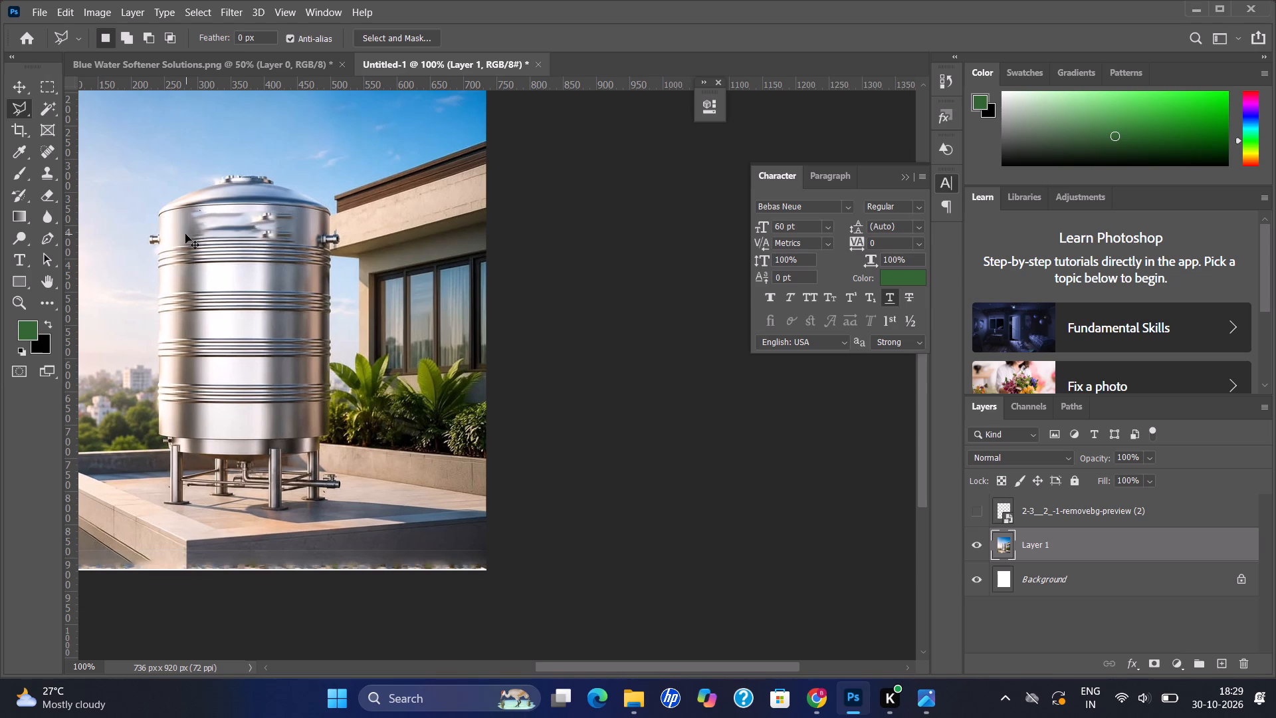
# Show the 2-3__2_-1-removebg-preview (2) logo layer and nudge the logo slightly down on the tank's top section.
pyautogui.click(974, 509)
pyautogui.hotkey('ctrl', 't')
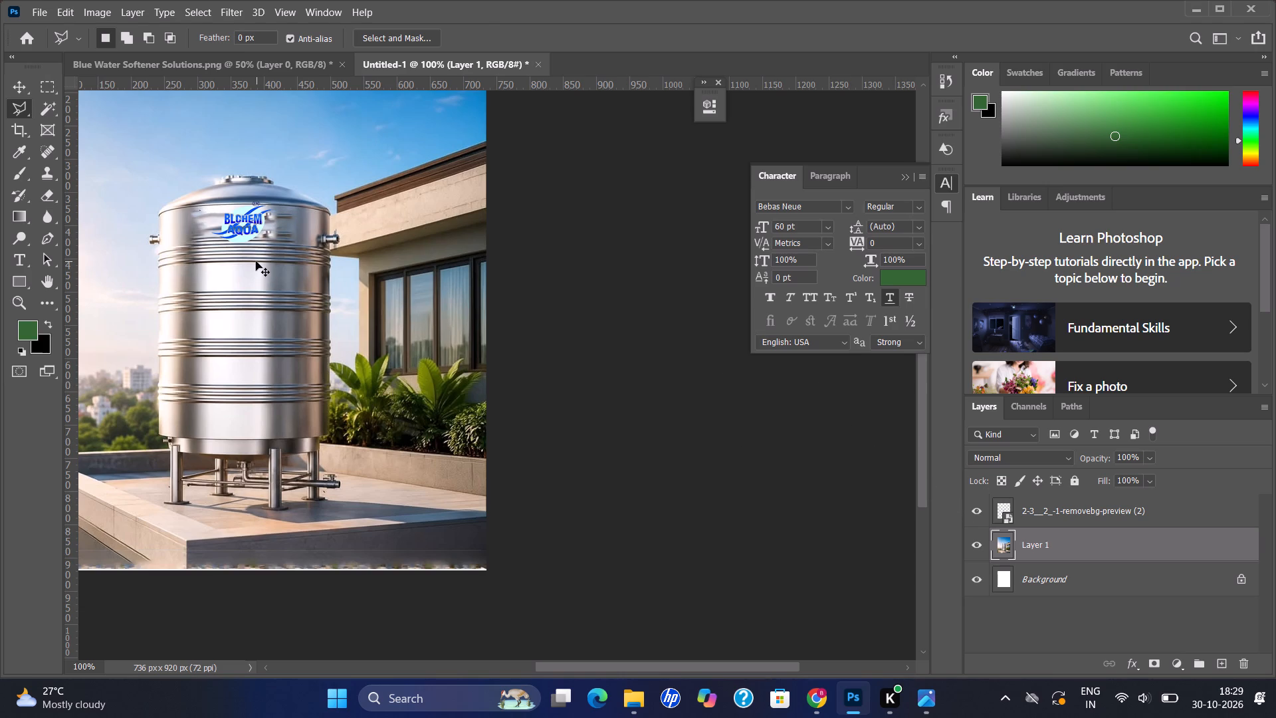
pyautogui.click(249, 227)
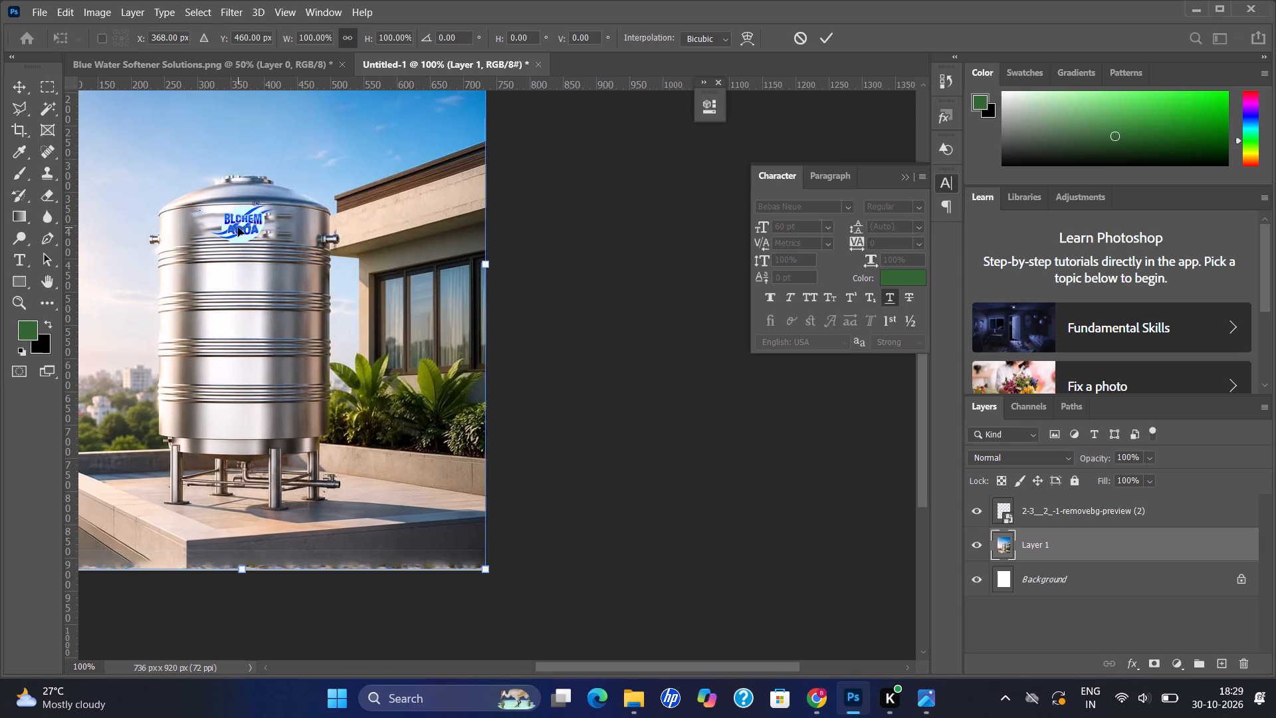
pyautogui.click(1037, 510)
pyautogui.press('Down')
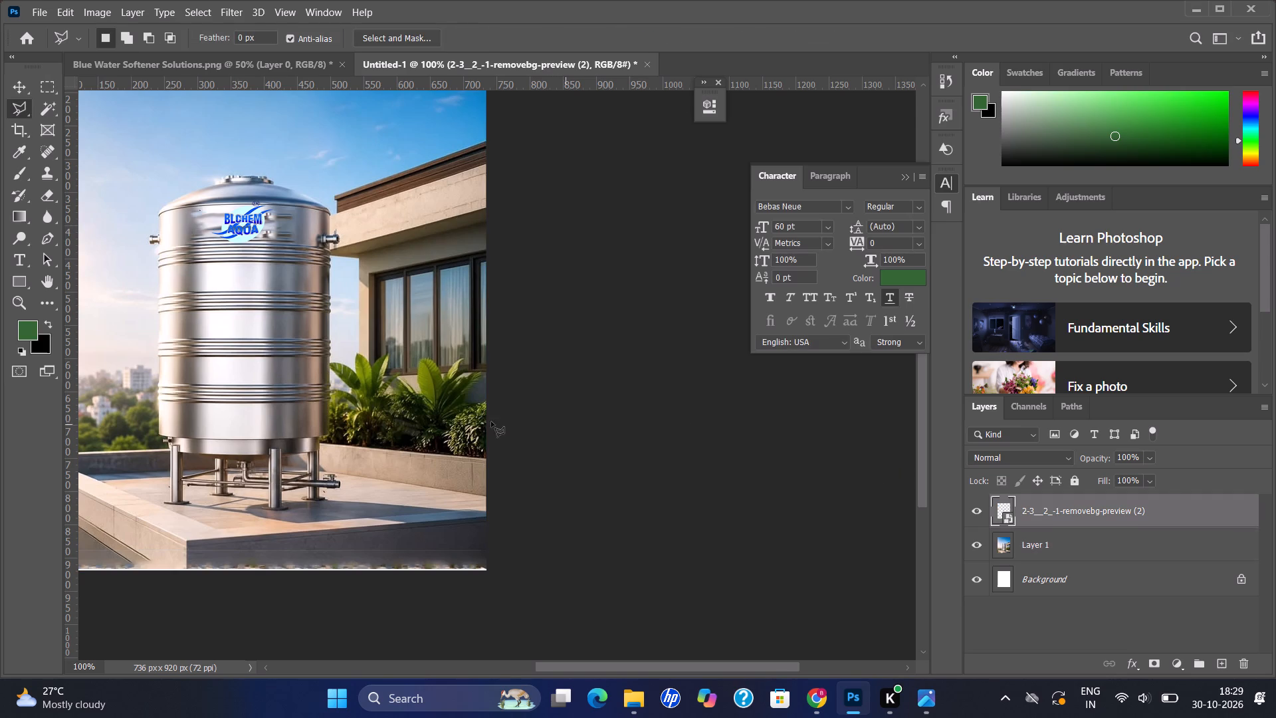
pyautogui.click(17, 94)
pyautogui.press('Down')
pyautogui.press('Down')
pyautogui.press('Down')
pyautogui.press('Down')
pyautogui.press('Down')
pyautogui.press('Down')
pyautogui.press('Down')
pyautogui.press('Down')
pyautogui.press('Down')
pyautogui.press('Down')
pyautogui.press('Down')
pyautogui.press('Down')
pyautogui.press('Down')
pyautogui.press('Down')
pyautogui.press('Down')
pyautogui.press('Down')
pyautogui.press('Down')
pyautogui.press('Down')
pyautogui.press('Down')
pyautogui.press('Down')
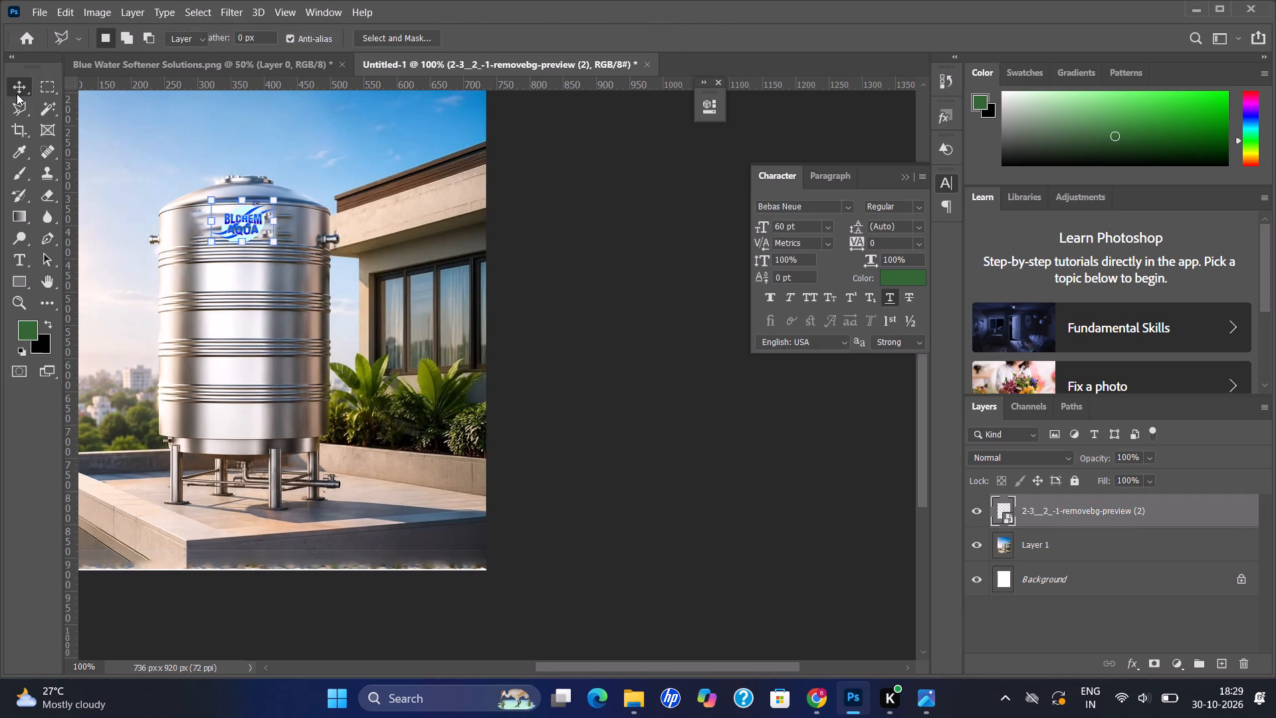
pyautogui.press('Down')
pyautogui.press('Down')
pyautogui.press('Down')
pyautogui.press('Down')
pyautogui.press('Down')
pyautogui.press('Down')
pyautogui.press('Down')
pyautogui.press('Down')
pyautogui.press('Down')
pyautogui.press('Down')
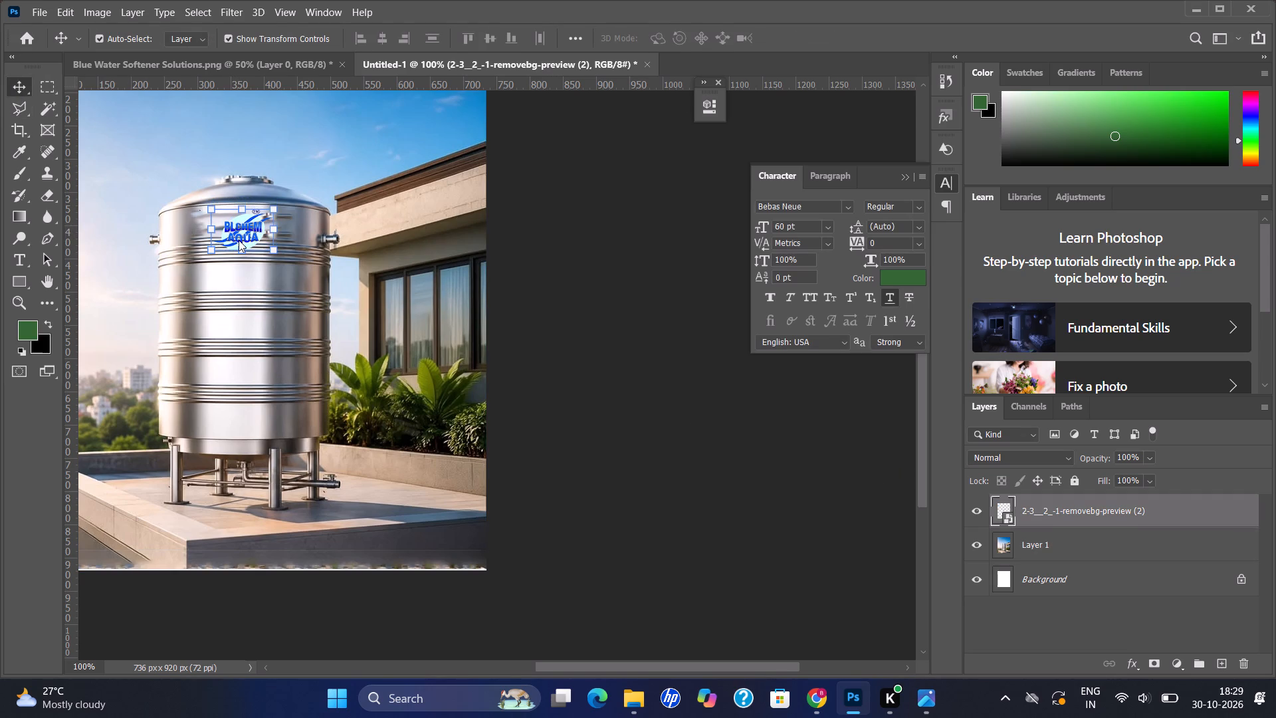
pyautogui.press('Up')
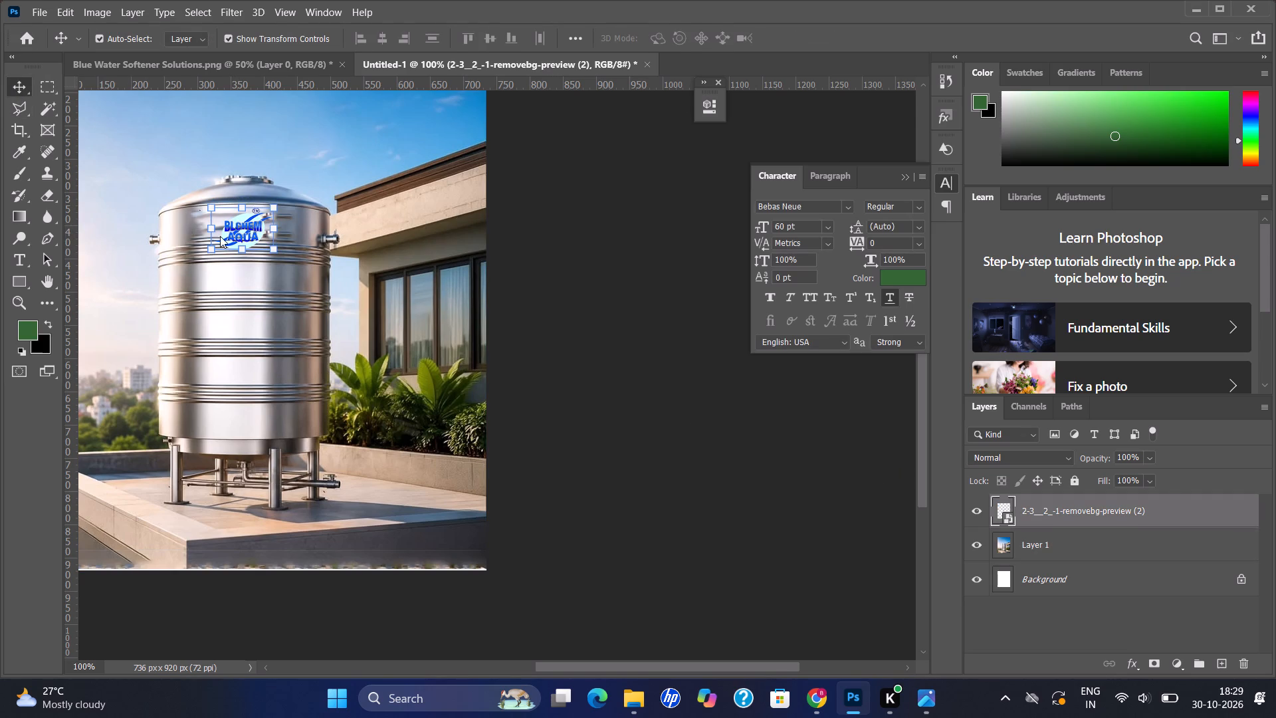
# Move the logo down onto the smooth band between the tank's second and third rib groups, nudging it slightly right.
pyautogui.moveTo(242, 227); pyautogui.dragTo(247, 236)
pyautogui.moveTo(247, 236); pyautogui.dragTo(249, 233)
pyautogui.moveTo(249, 233); pyautogui.dragTo(239, 322)
pyautogui.press('Right')
pyautogui.press('Right')
pyautogui.press('Right')
pyautogui.press('Right')
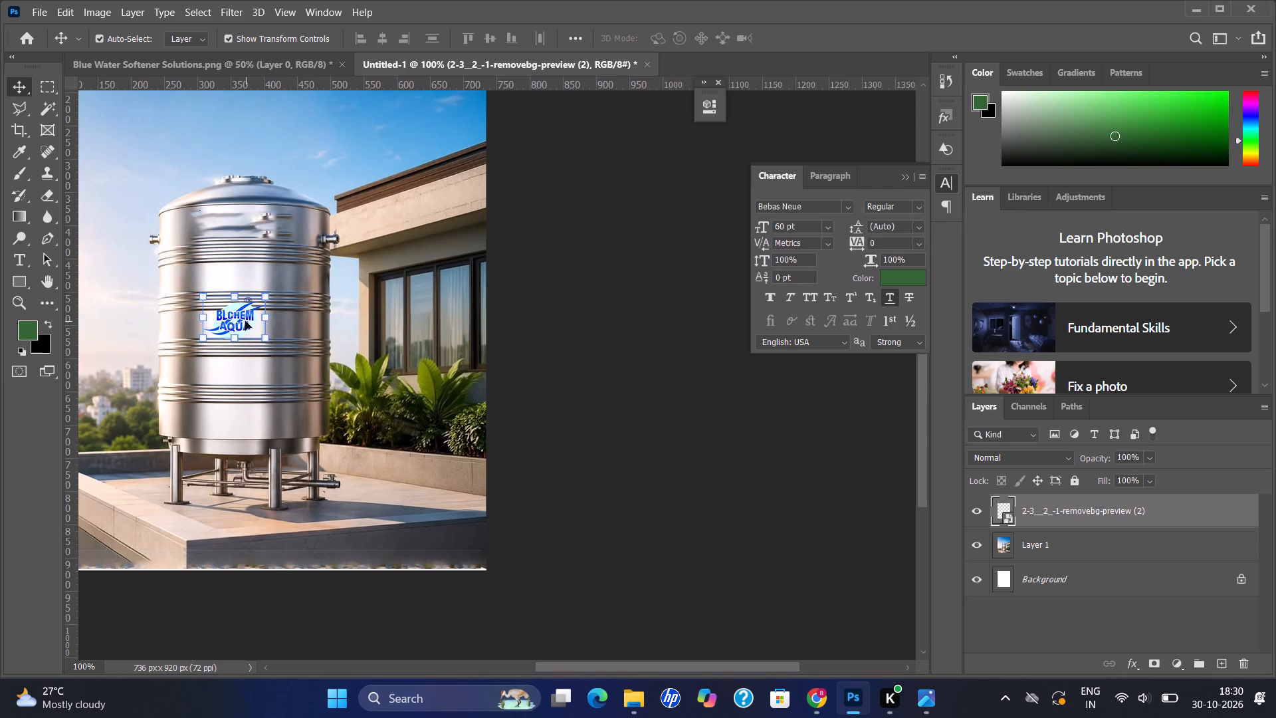
# Switch to Chrome and browse the related stainless steel water tank ads below the Purever pin on Pinterest.
pyautogui.click(820, 688)
pyautogui.click(823, 643)
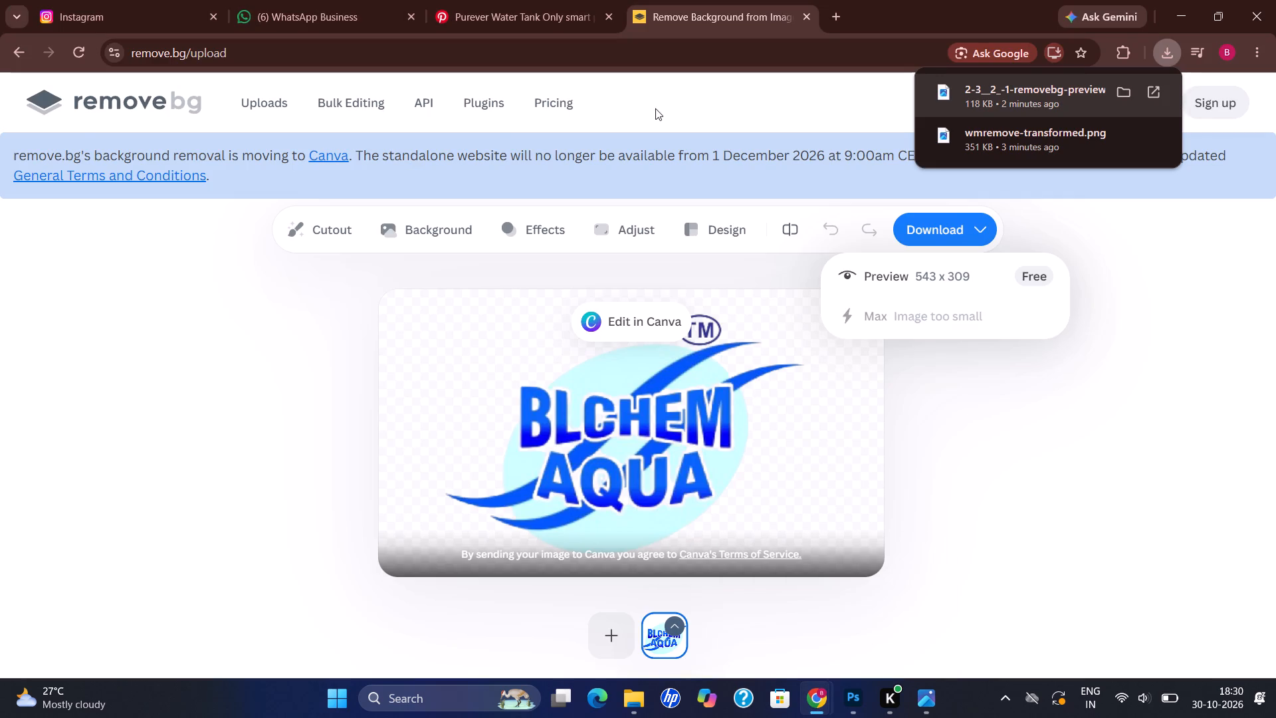
pyautogui.click(534, 0)
pyautogui.scroll(-3, 756, 519)
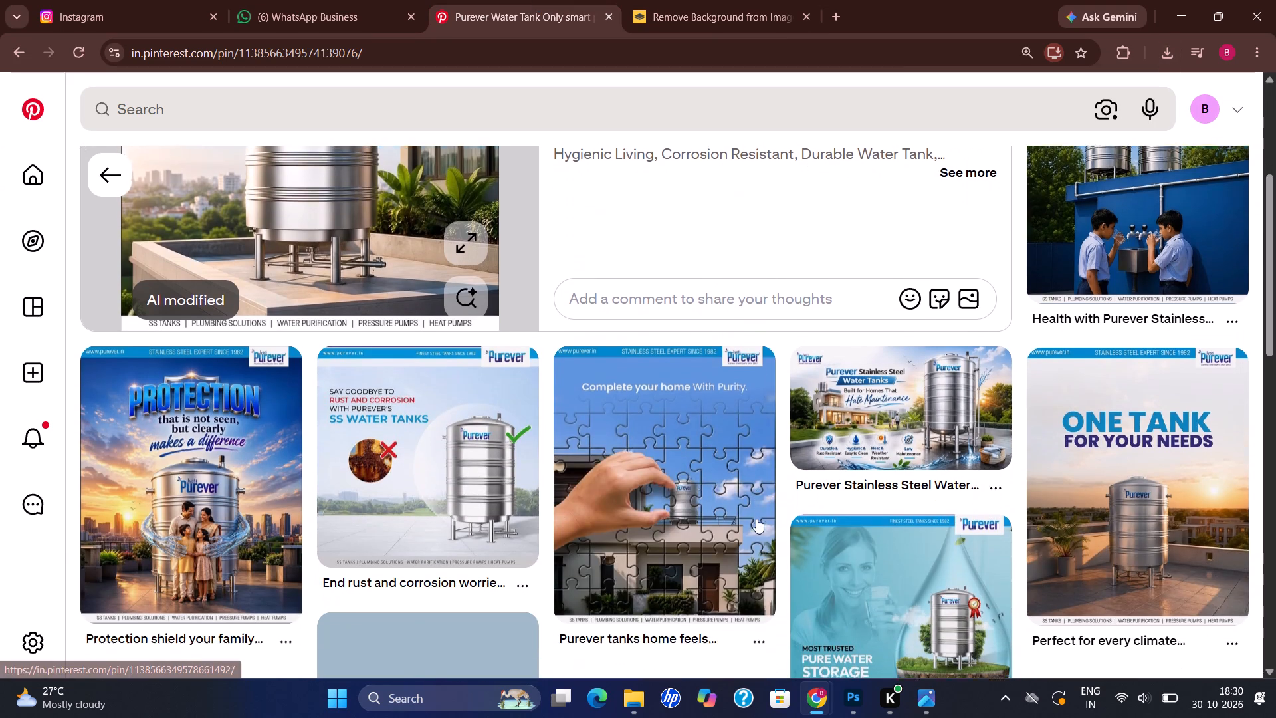
pyautogui.scroll(-4, 756, 519)
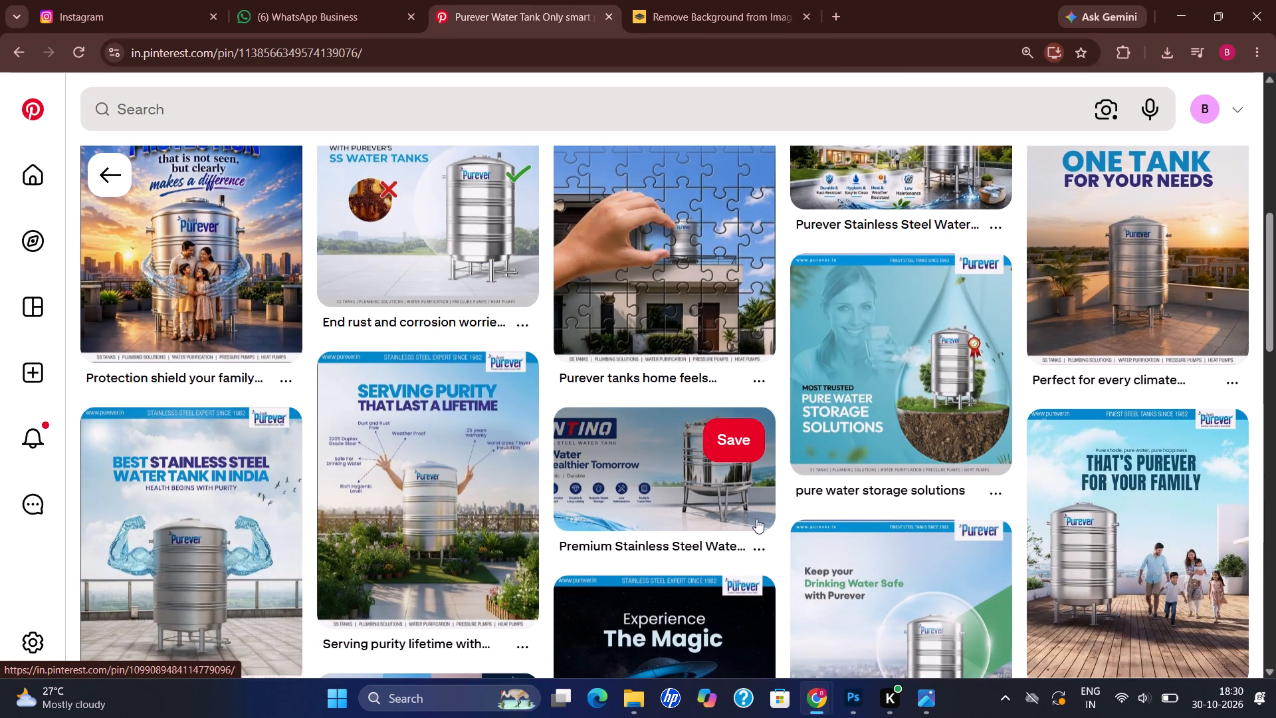
pyautogui.scroll(-6, 756, 519)
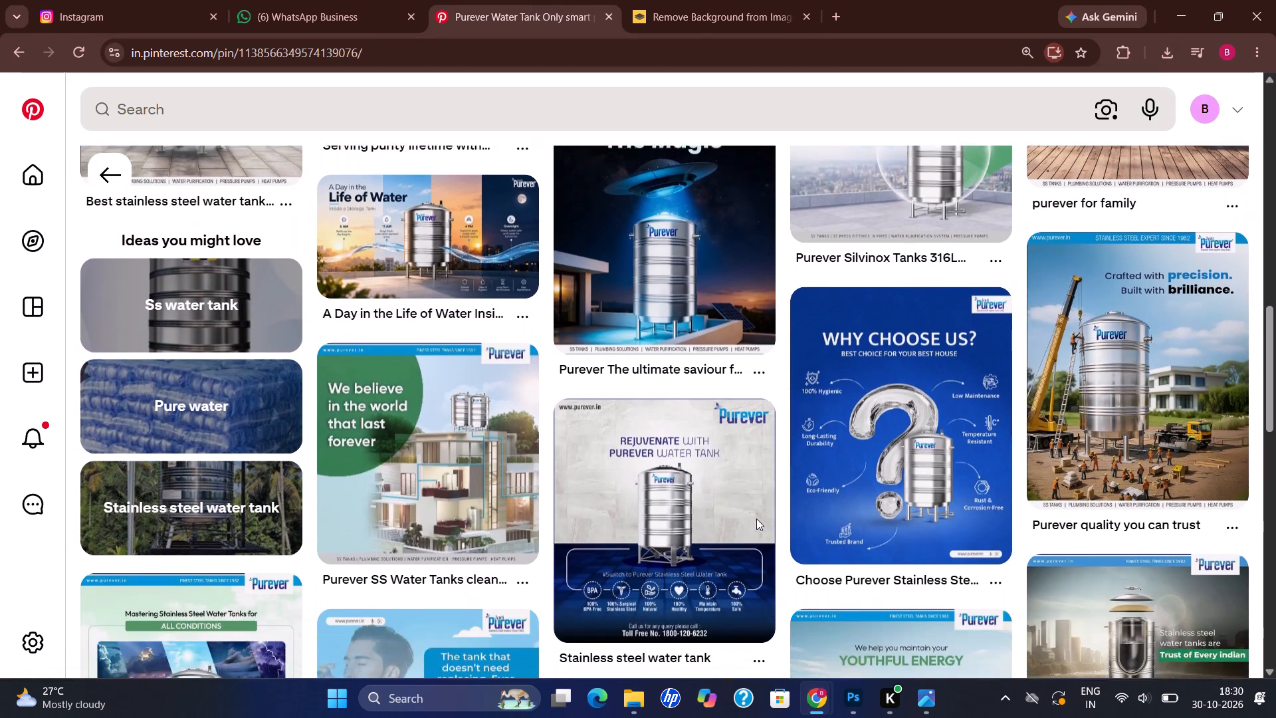
pyautogui.scroll(-4, 756, 519)
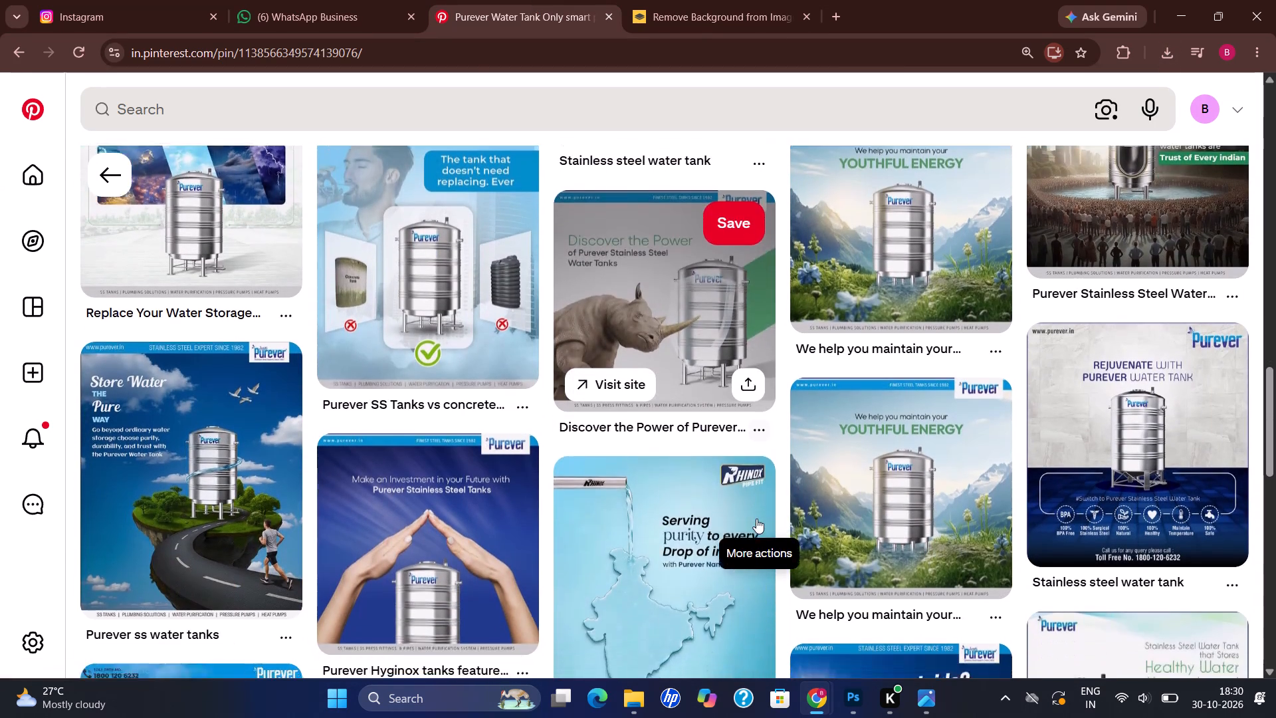
pyautogui.scroll(-1, 756, 519)
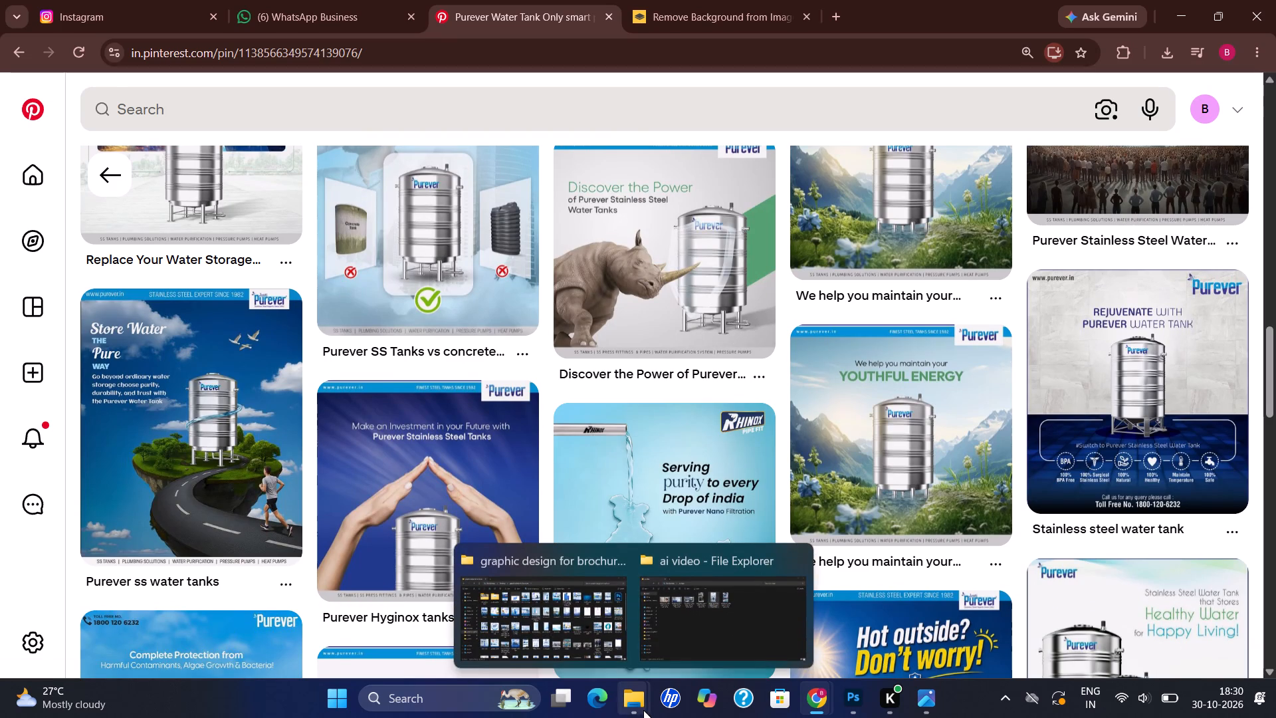
# Switch to File Explorer and look through the graphic design for brochure folder's images and design files.
pyautogui.click(579, 641)
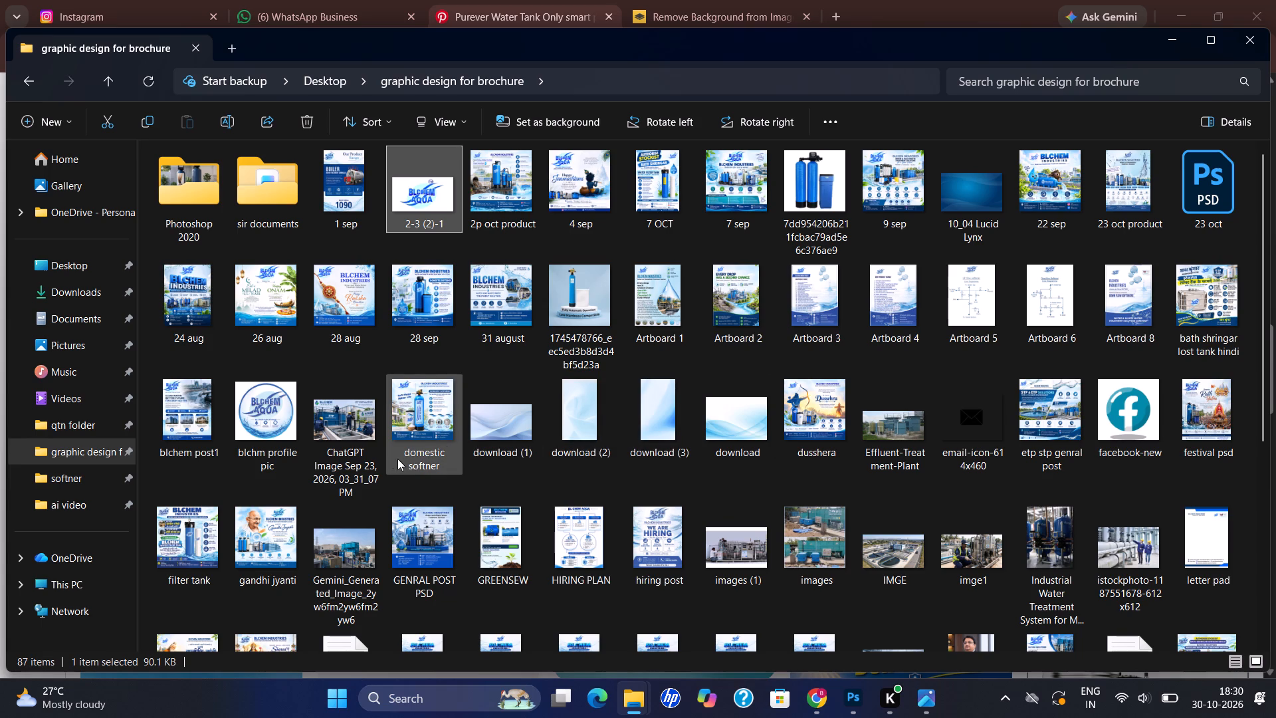
pyautogui.scroll(-2, 504, 513)
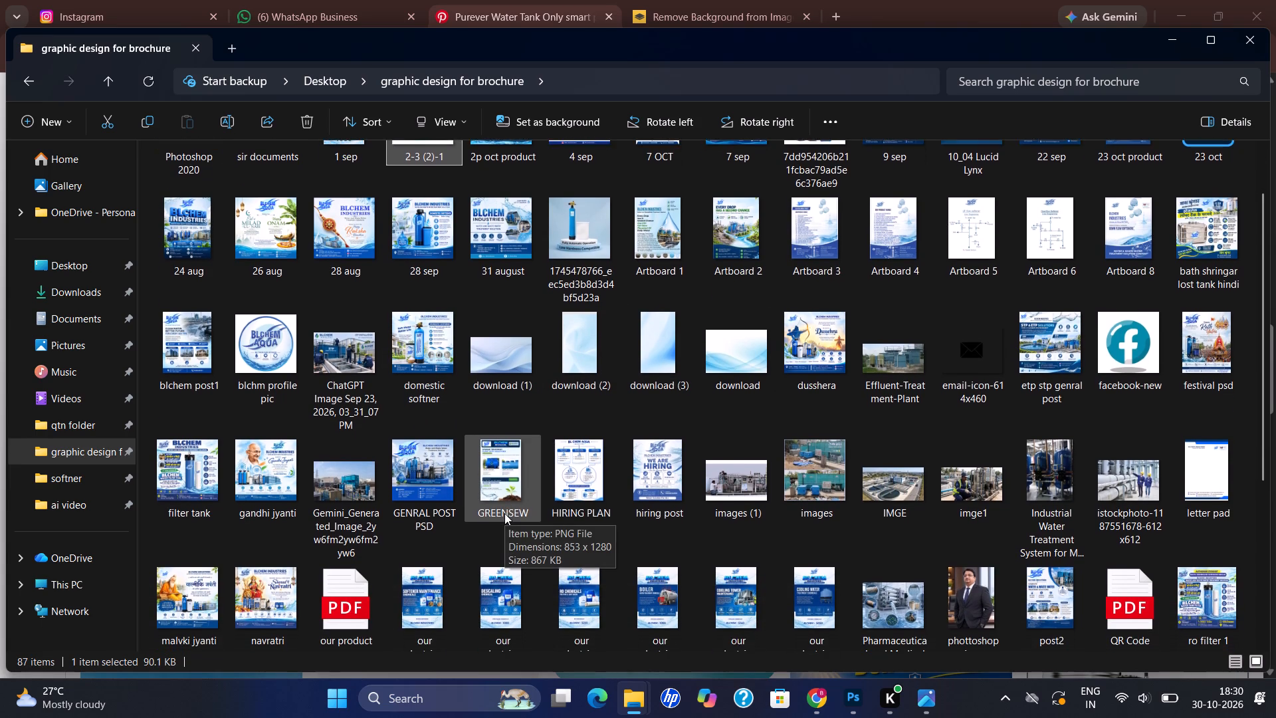
pyautogui.scroll(-3, 504, 513)
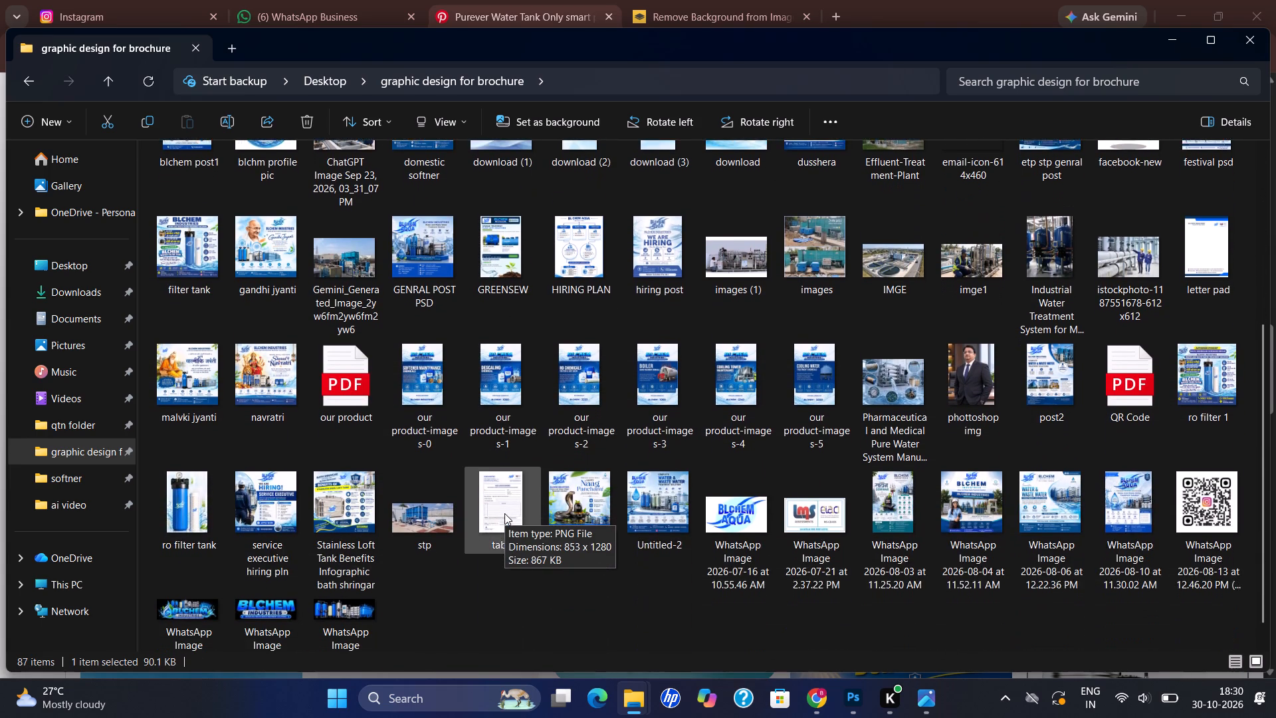
pyautogui.scroll(-1, 504, 513)
pyautogui.scroll(4, 504, 513)
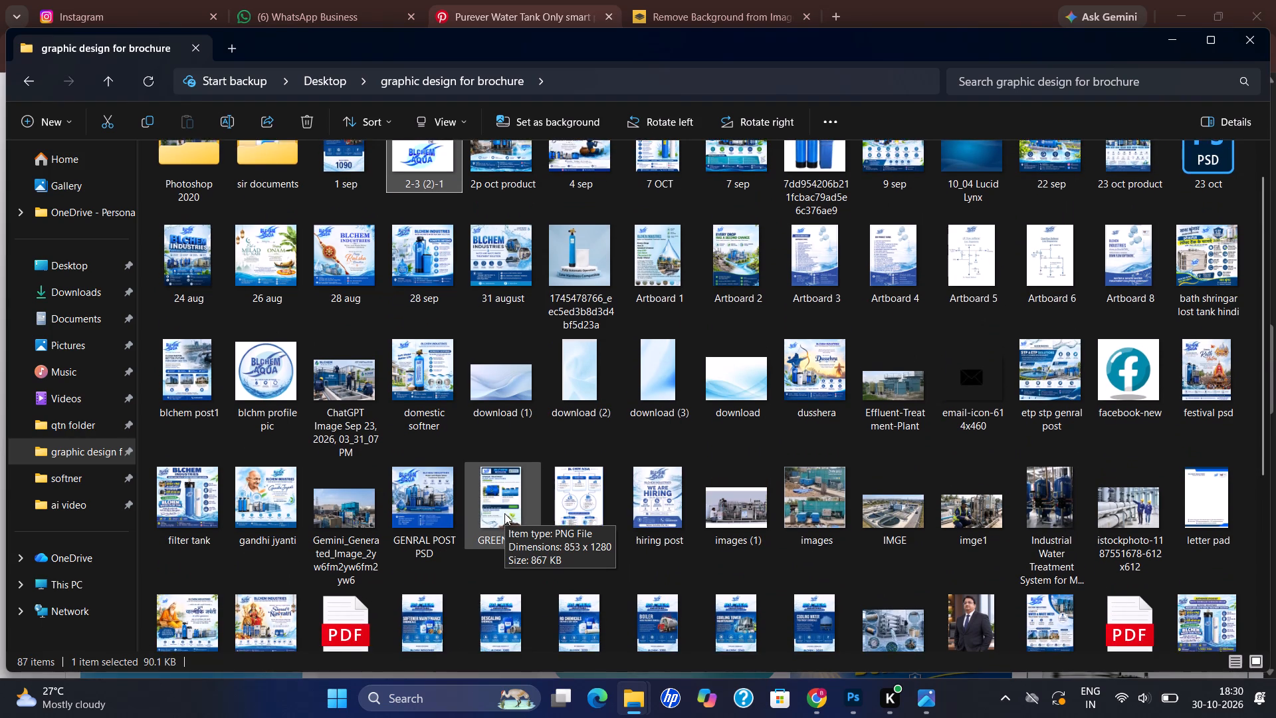
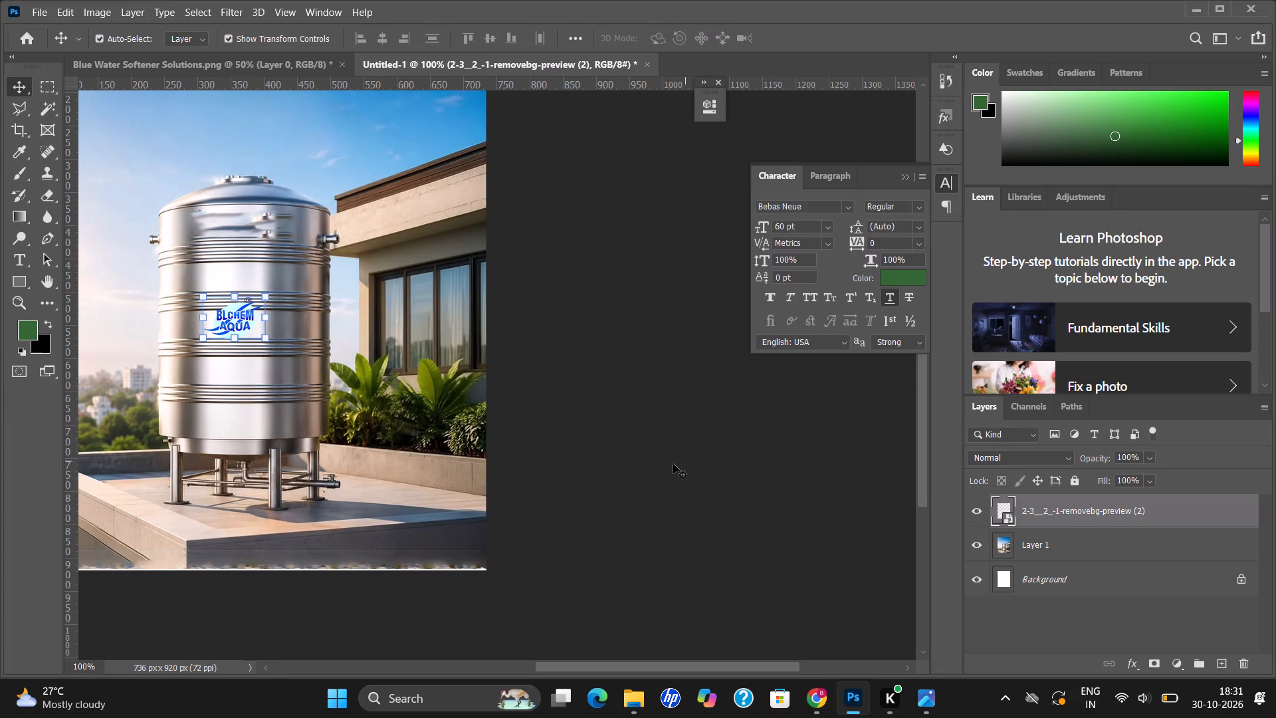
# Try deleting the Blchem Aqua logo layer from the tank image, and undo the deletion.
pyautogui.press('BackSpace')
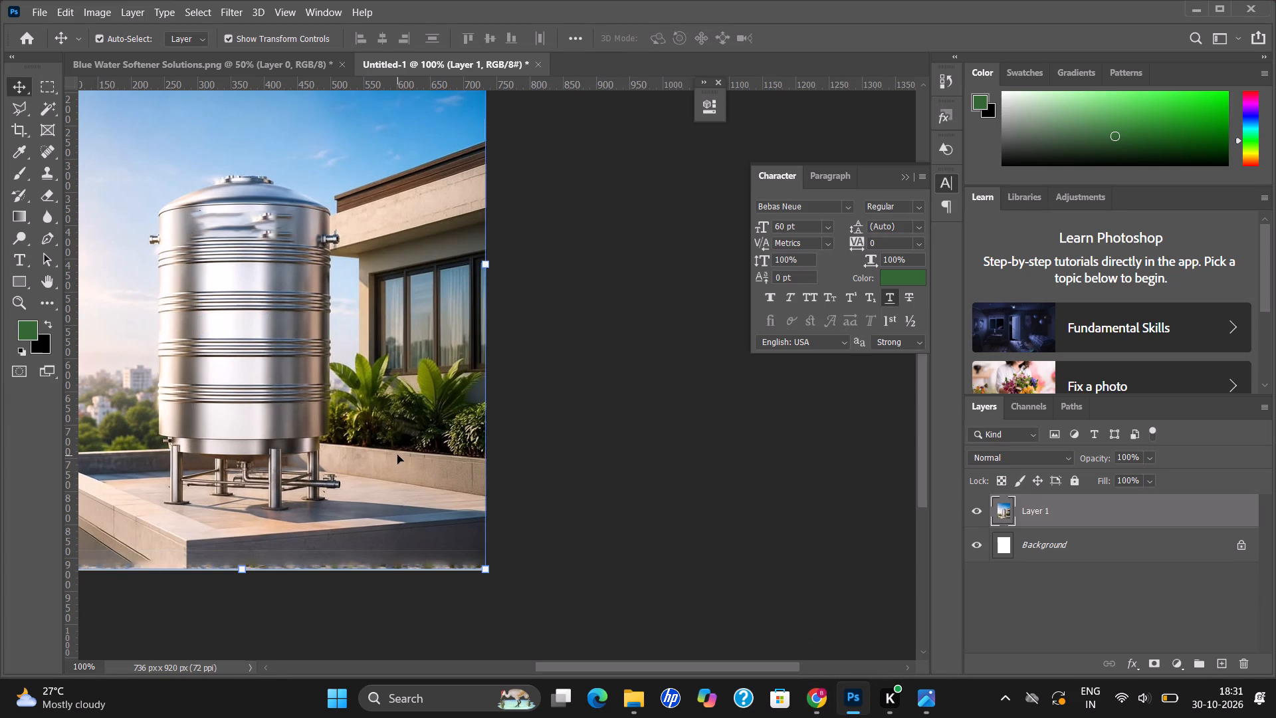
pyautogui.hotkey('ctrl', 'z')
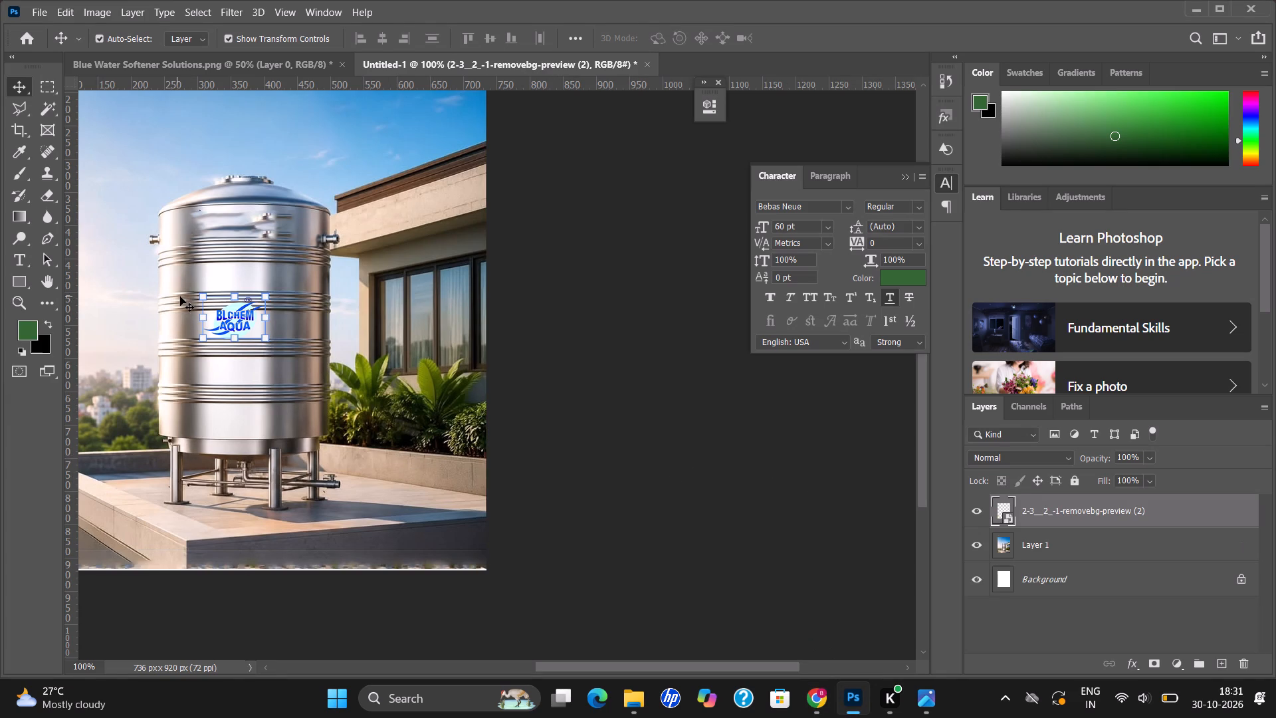
# Switch to Chrome from the tank design in Photoshop.
pyautogui.click(815, 695)
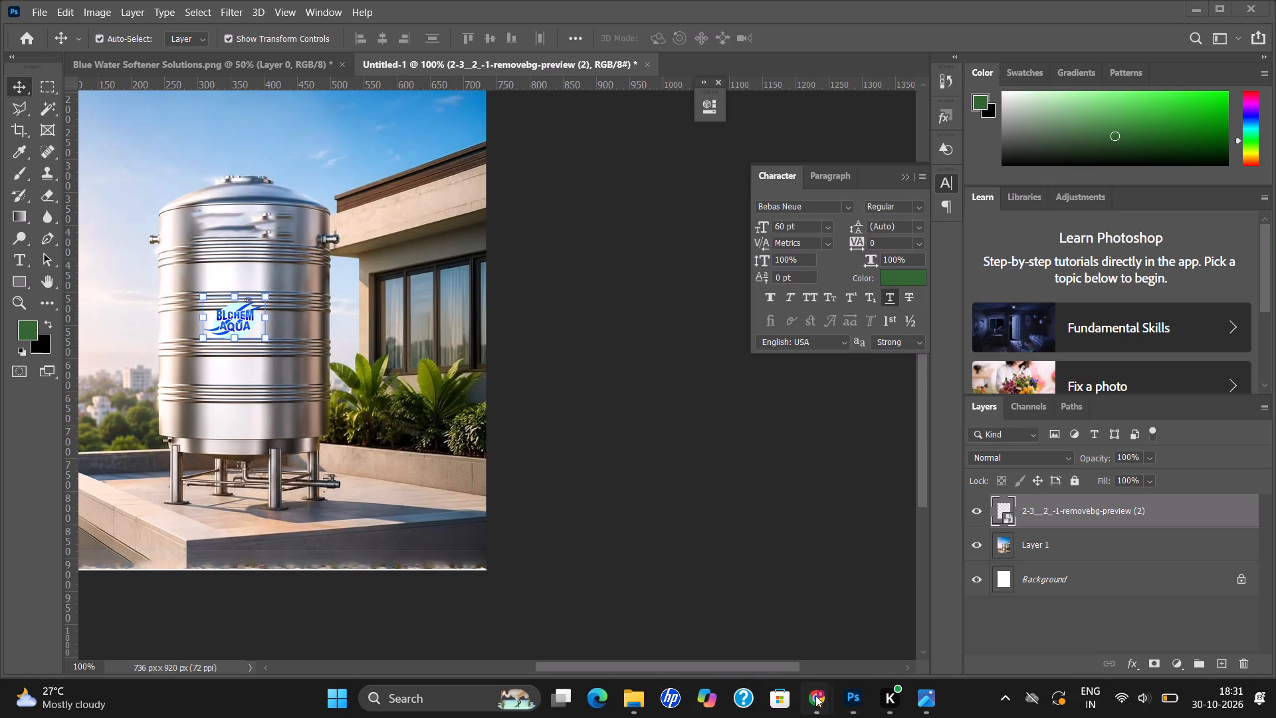
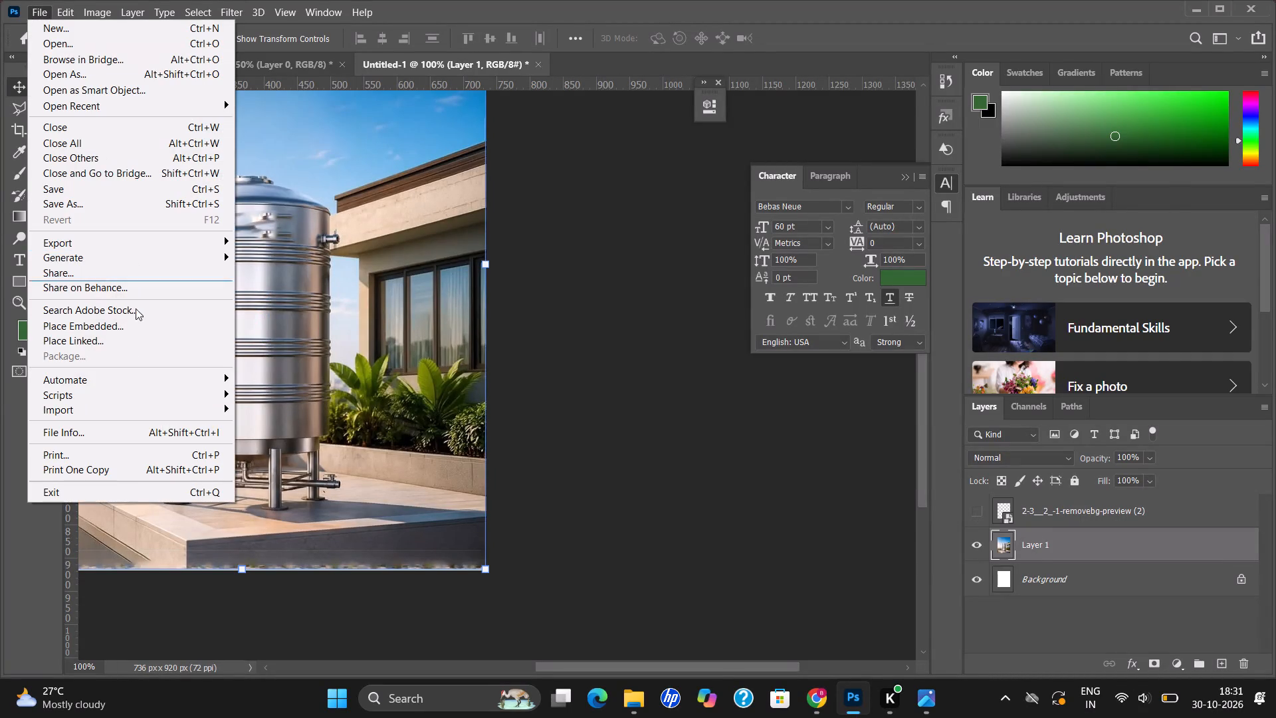
# Make the hidden Blchem Aqua logo layer visible on the steel tank.
pyautogui.click(84, 246)
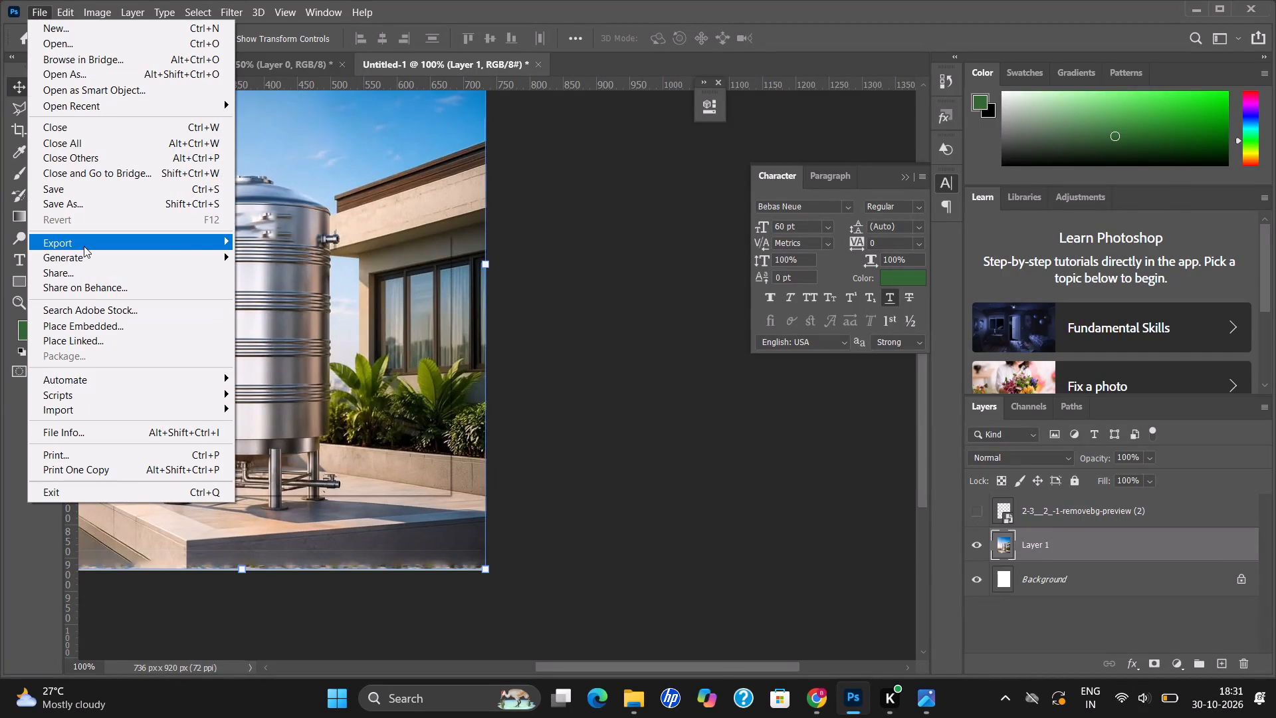
pyautogui.click(578, 493)
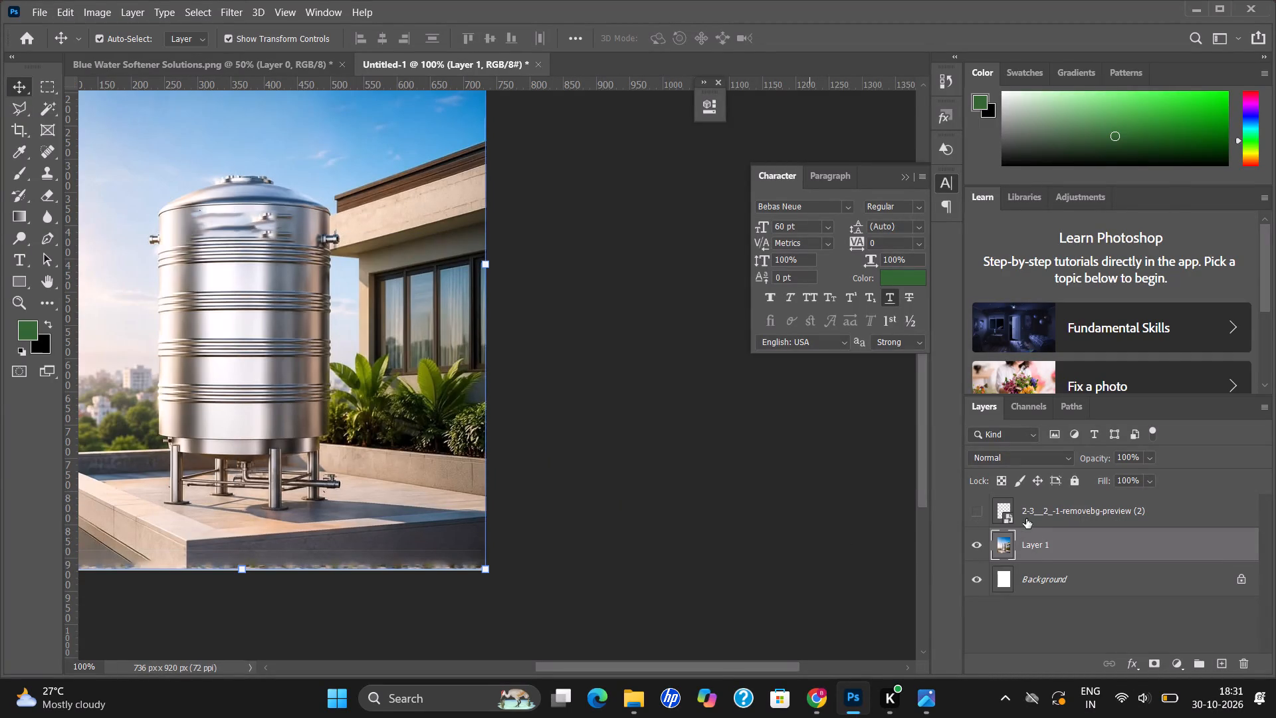
pyautogui.click(978, 518)
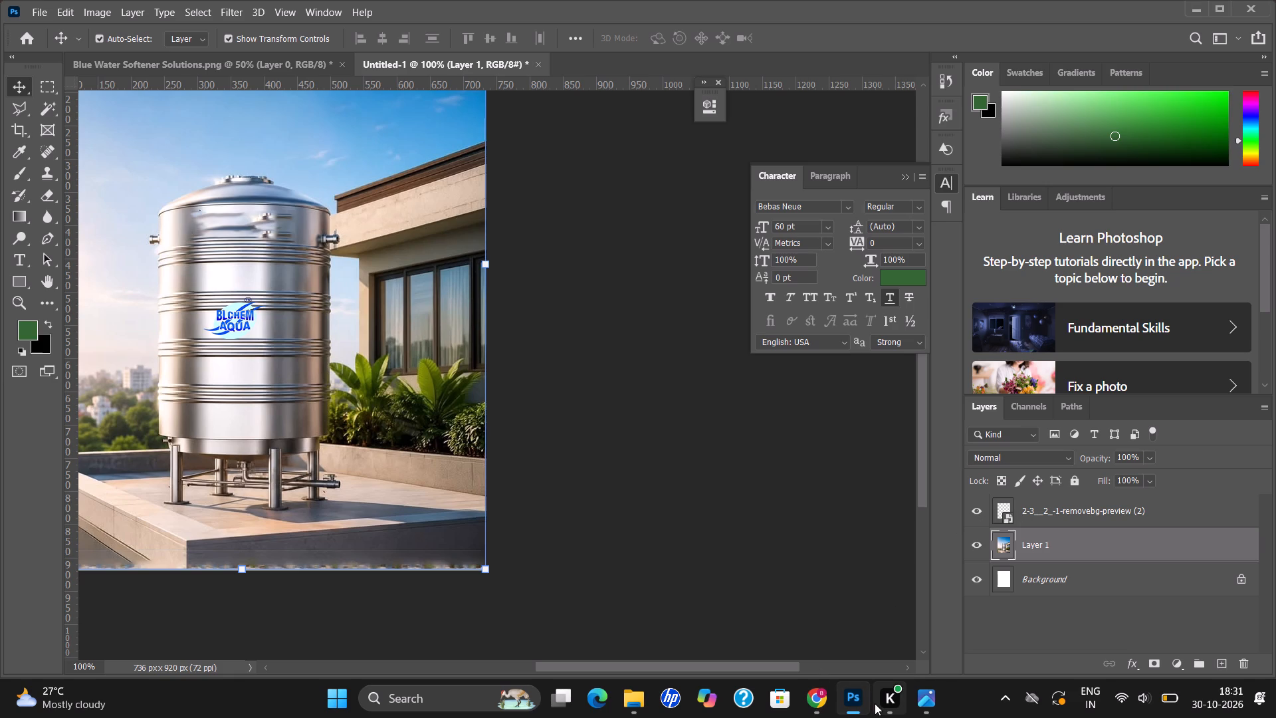
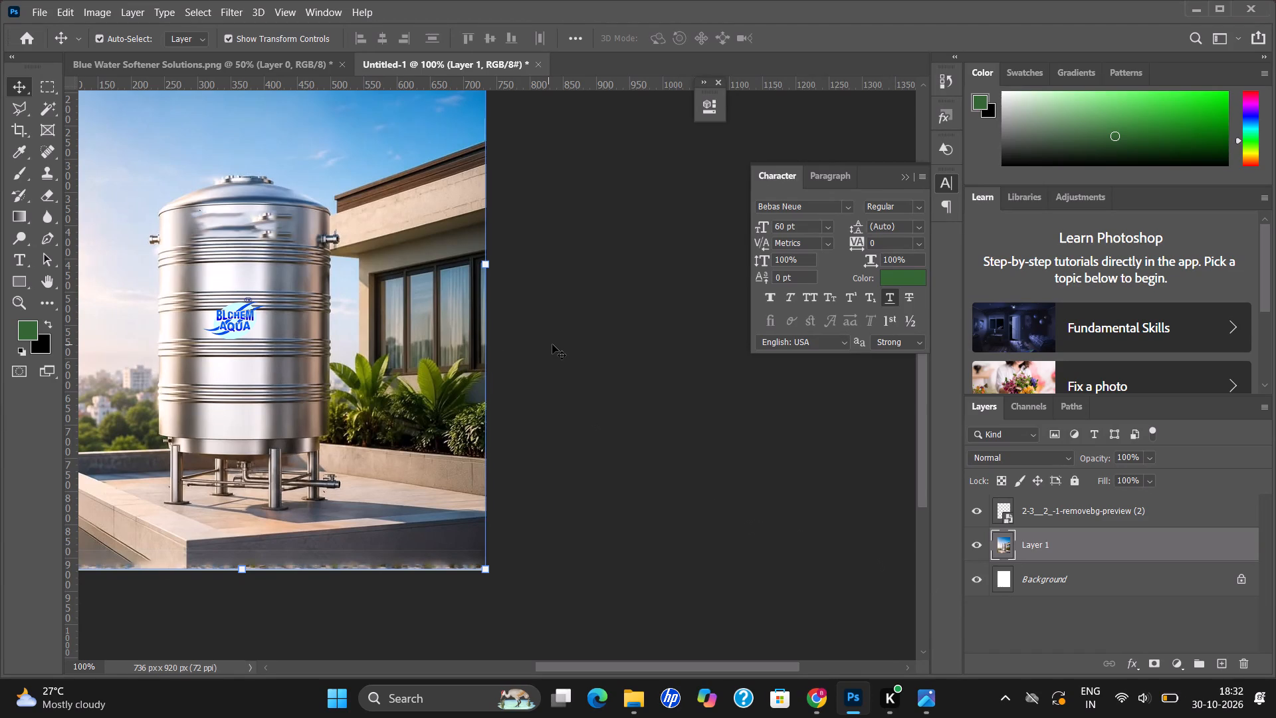
# Undock the Character and Paragraph settings and collapse them to compact icons floating over the workspace.
pyautogui.click(909, 170)
pyautogui.click(908, 174)
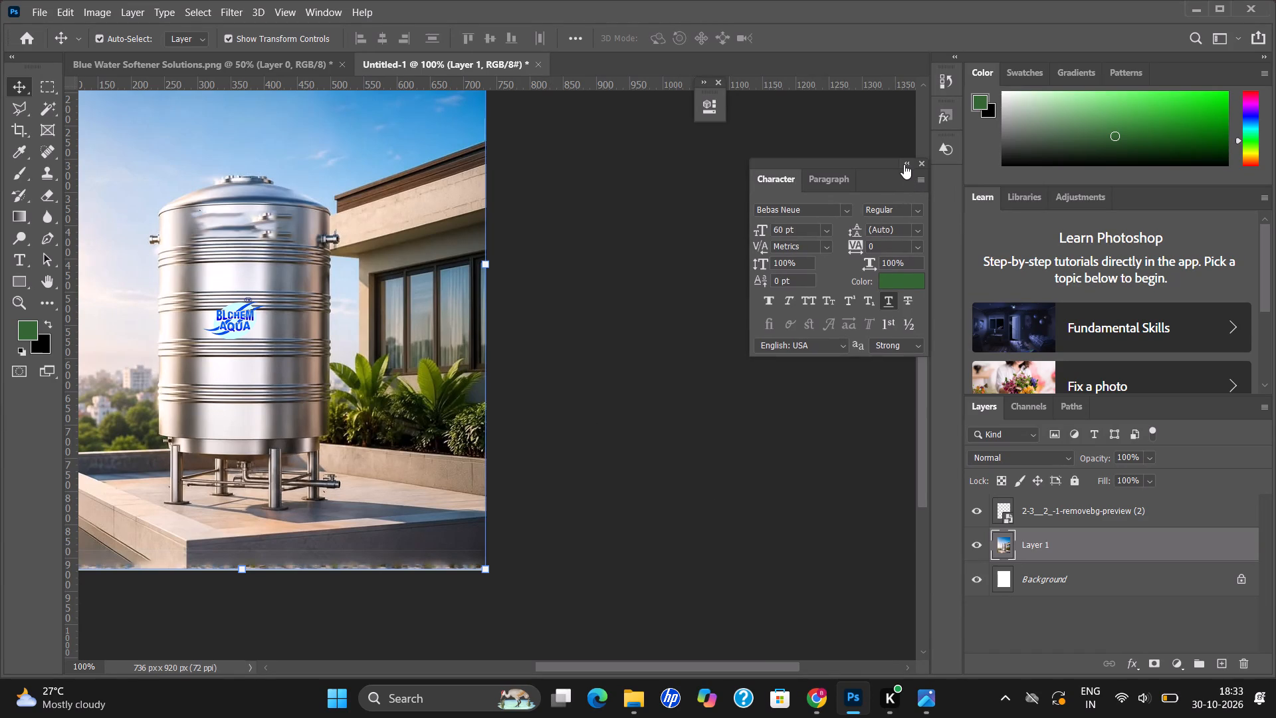
pyautogui.click(905, 163)
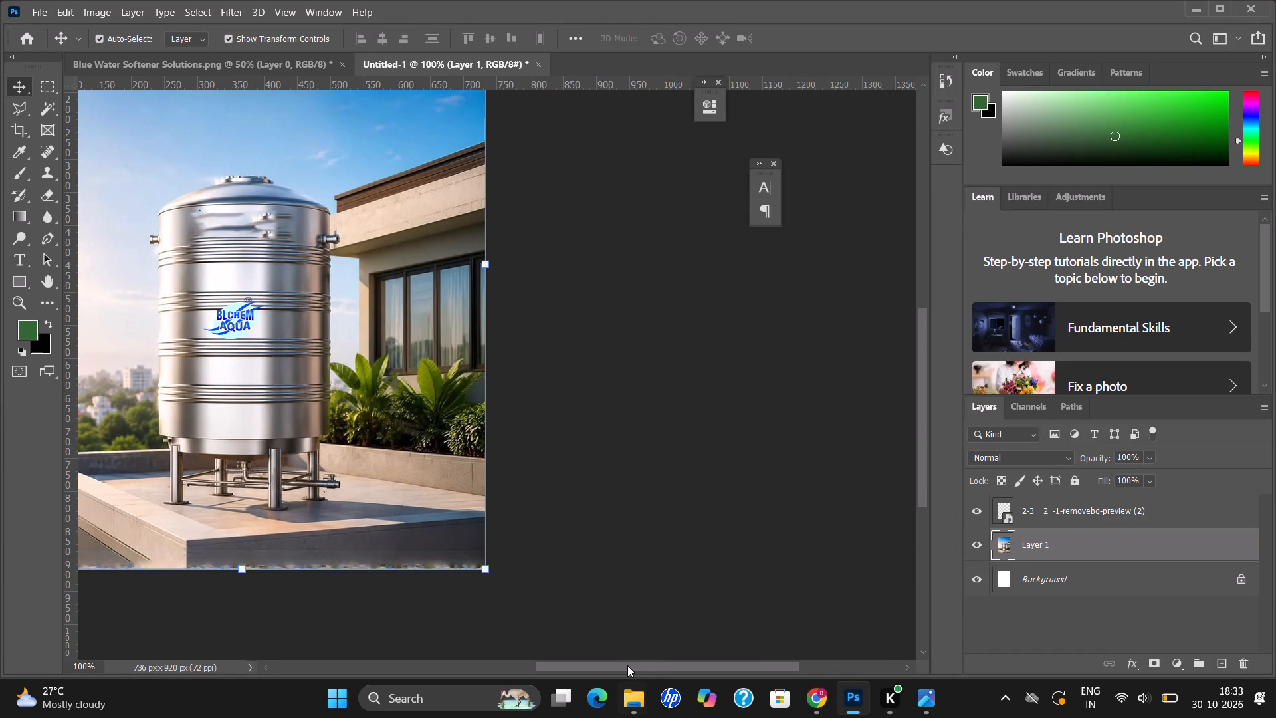
# Add a layer mask to Layer 1, which holds the steel tank image.
pyautogui.moveTo(627, 665); pyautogui.dragTo(534, 674)
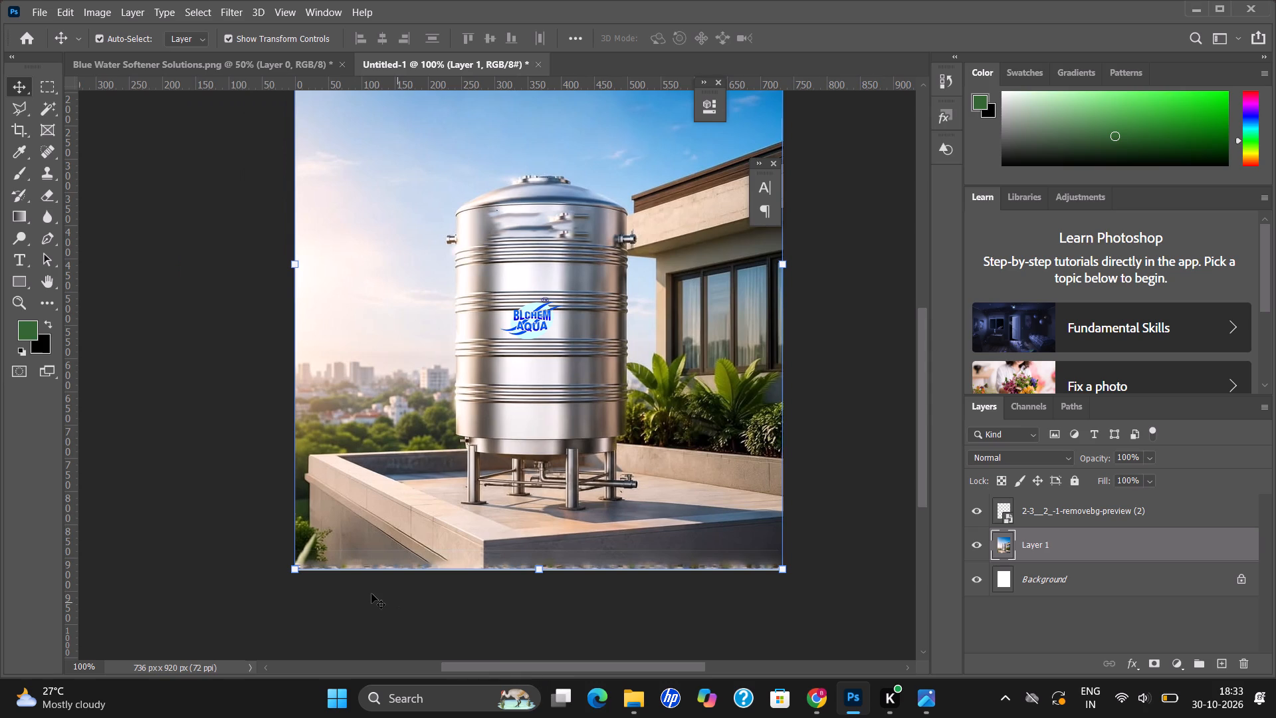
pyautogui.hotkey('ctrl', '=')
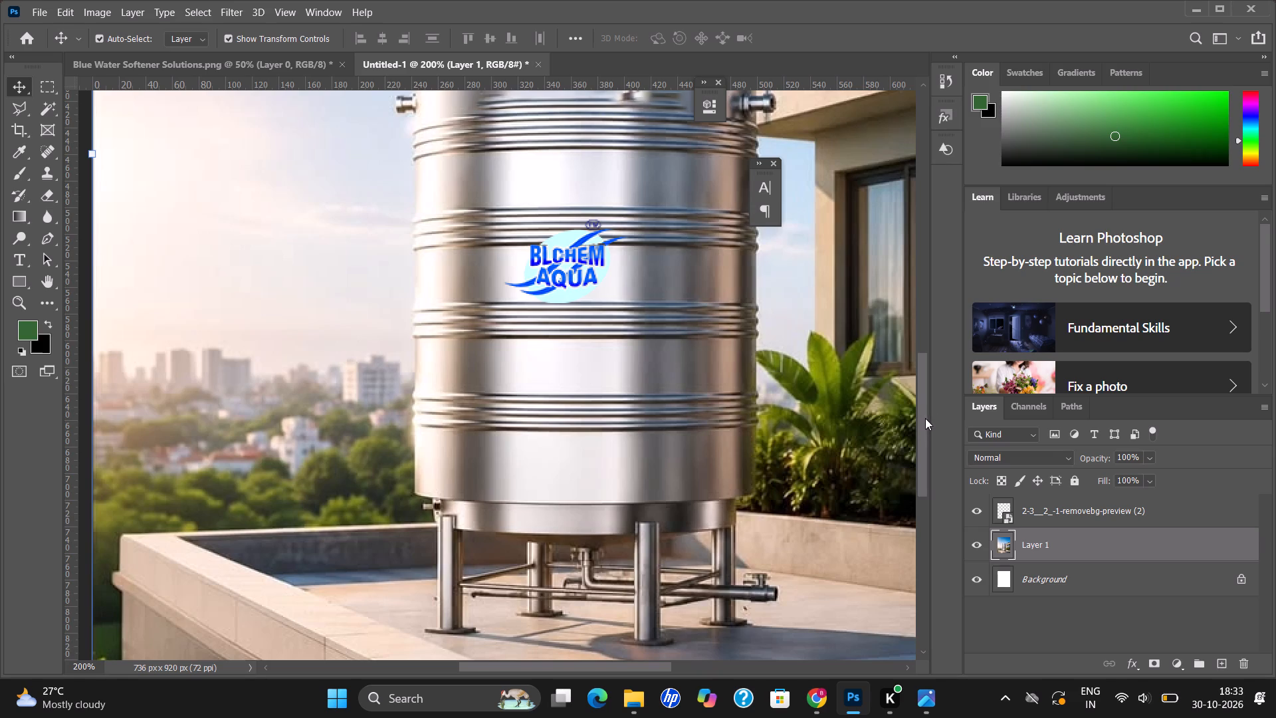
pyautogui.moveTo(924, 419); pyautogui.dragTo(921, 386)
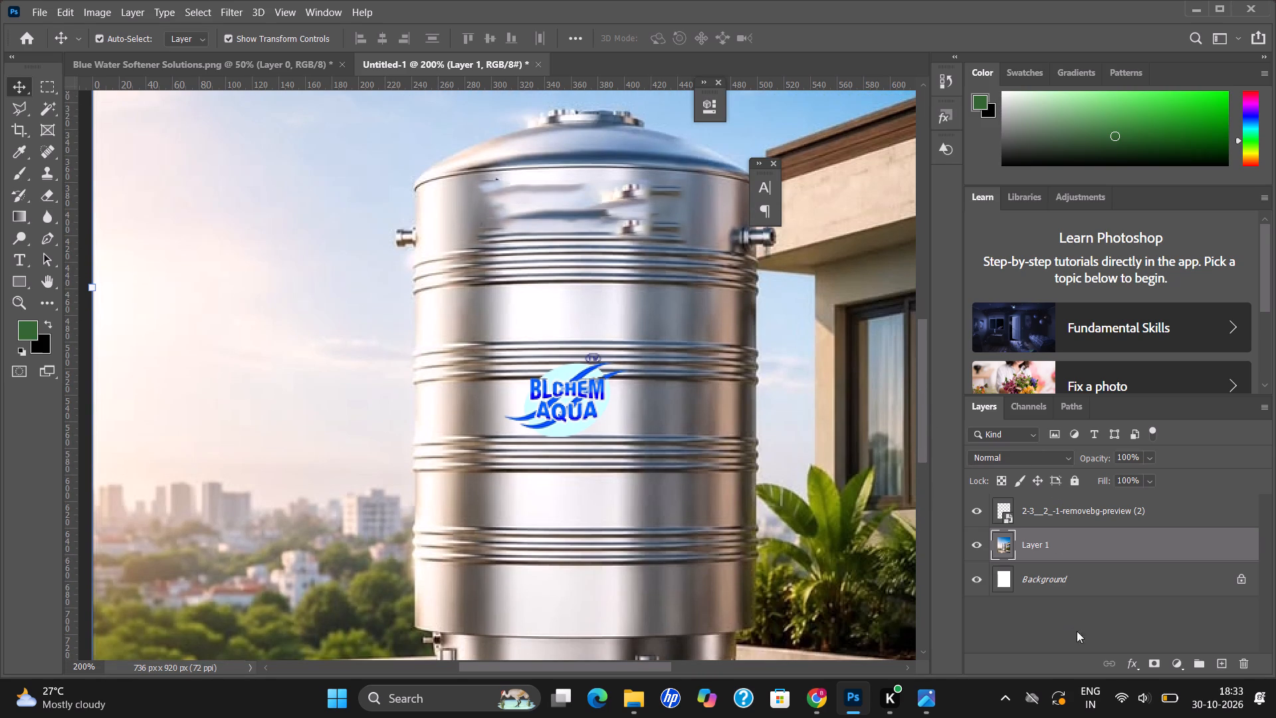
pyautogui.click(1153, 658)
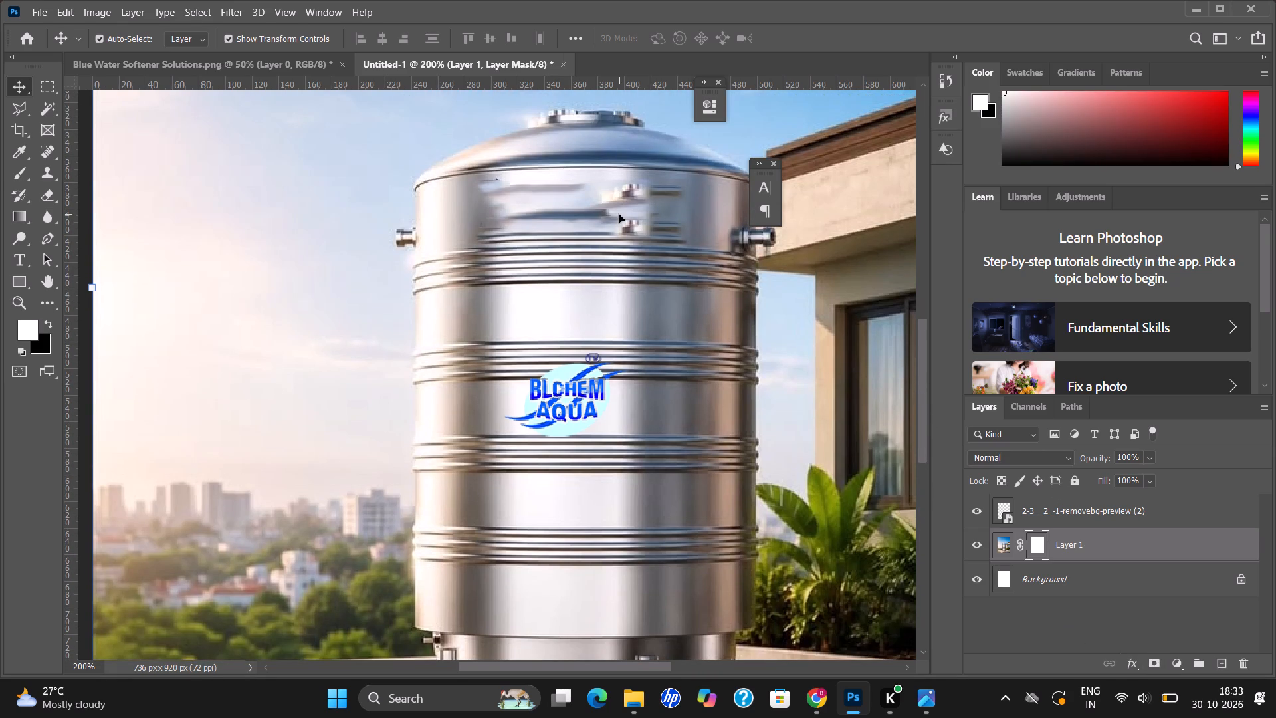
# Try to paint out the smeared marks near the tank's top on Layer 1's mask using a 40 px white brush.
pyautogui.press('b')
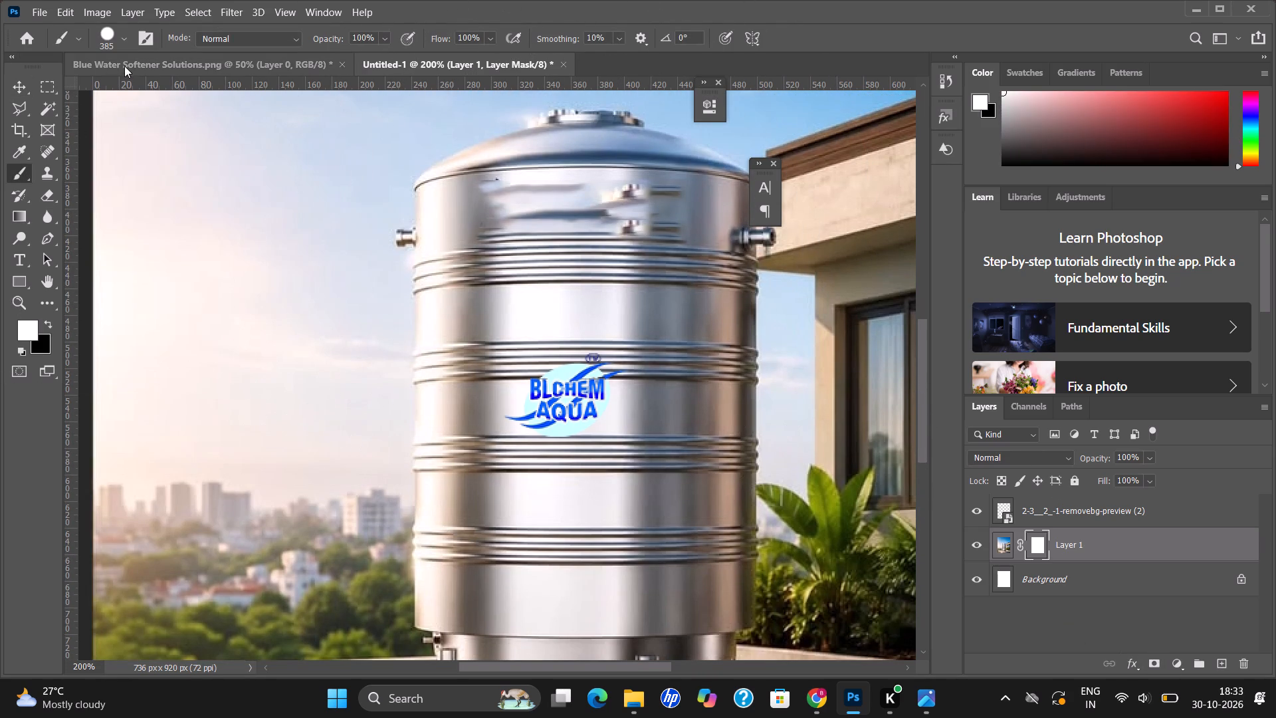
pyautogui.click(123, 37)
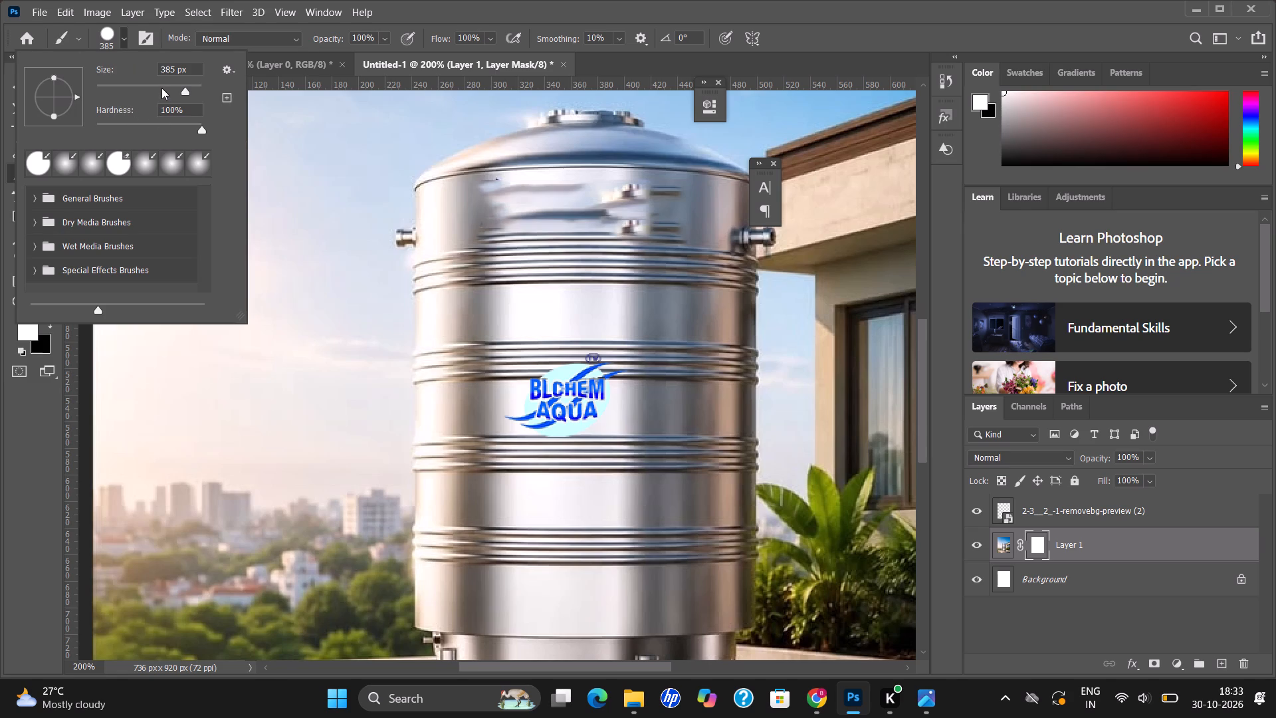
pyautogui.click(161, 88)
pyautogui.click(158, 87)
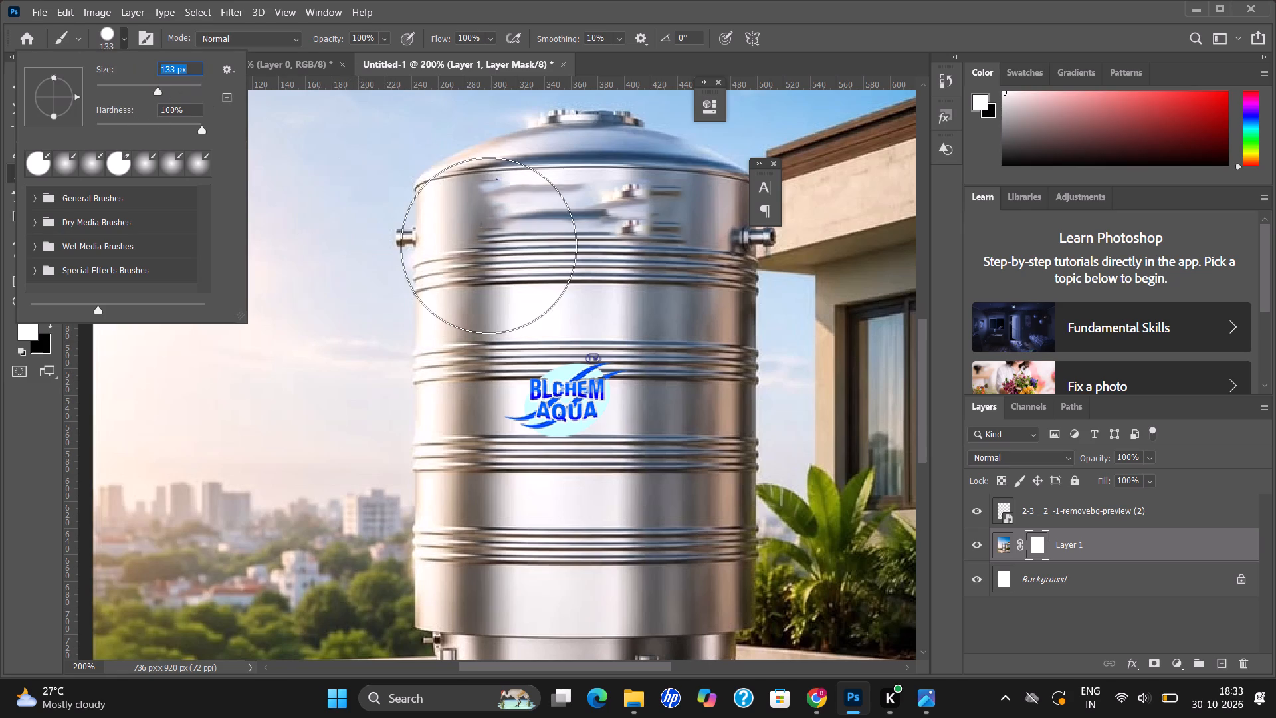
pyautogui.click(130, 85)
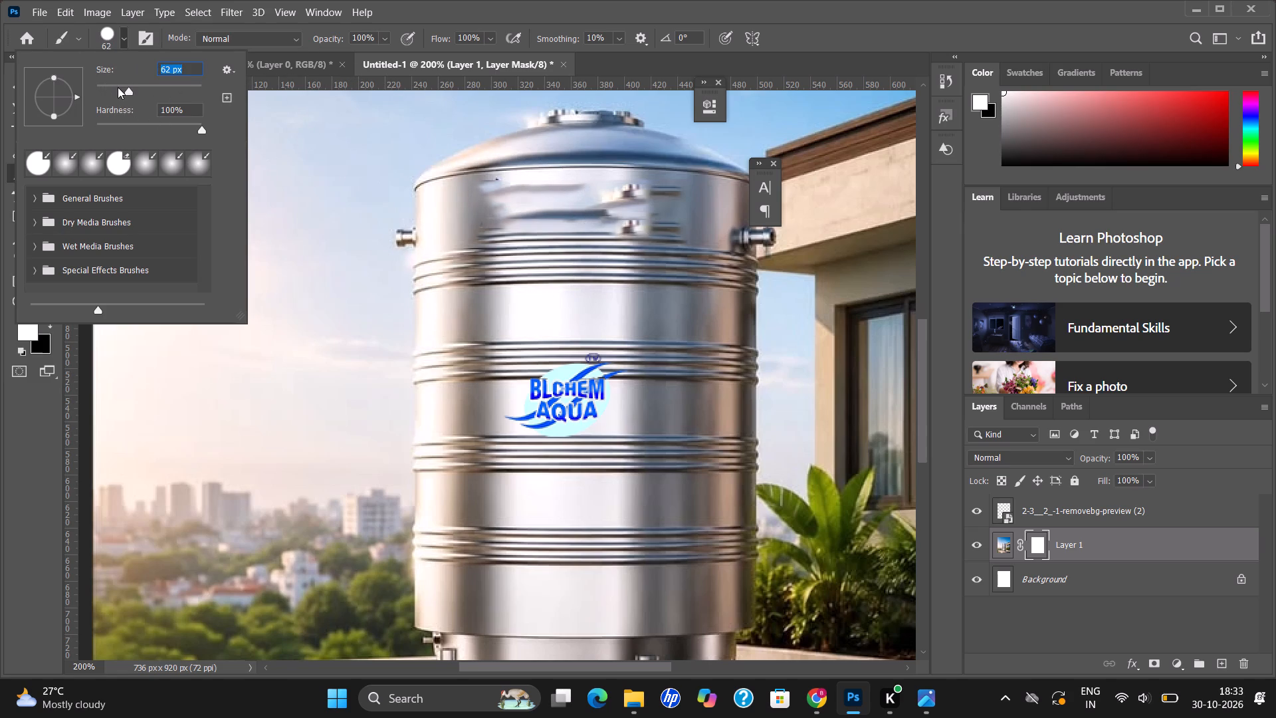
pyautogui.click(118, 87)
pyautogui.click(636, 211)
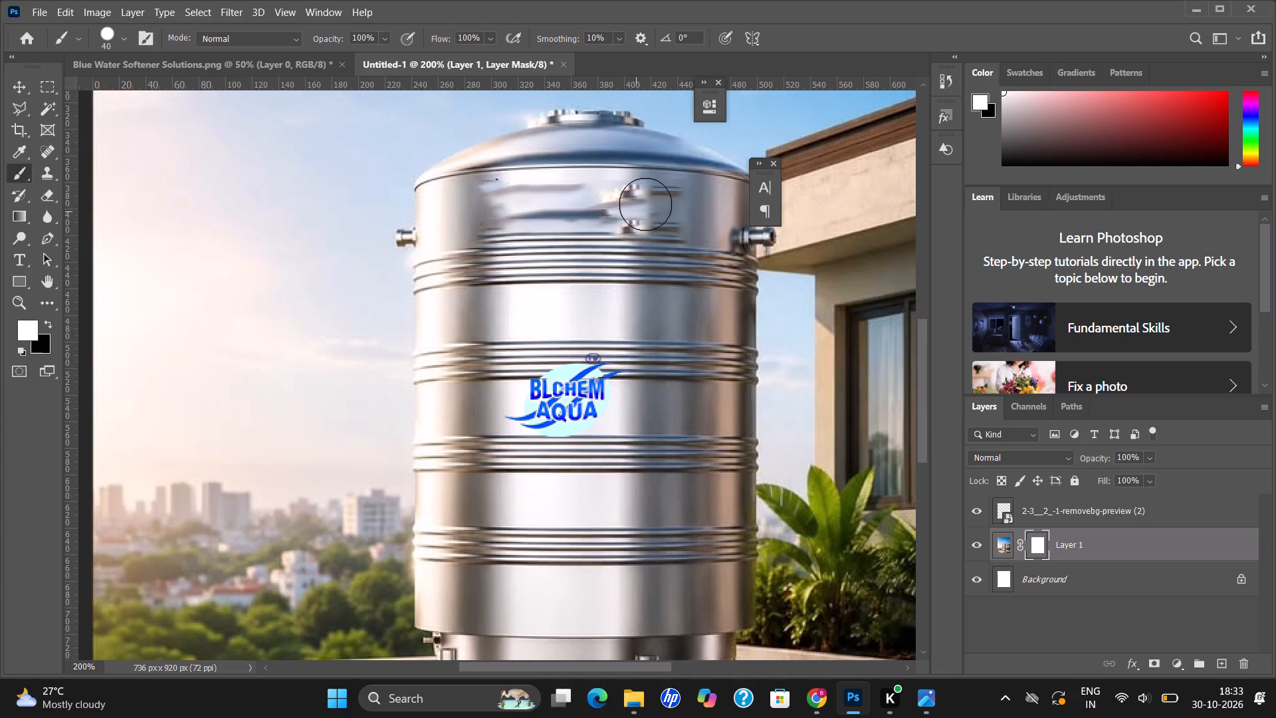
pyautogui.moveTo(647, 203); pyautogui.dragTo(667, 203)
pyautogui.click(667, 203)
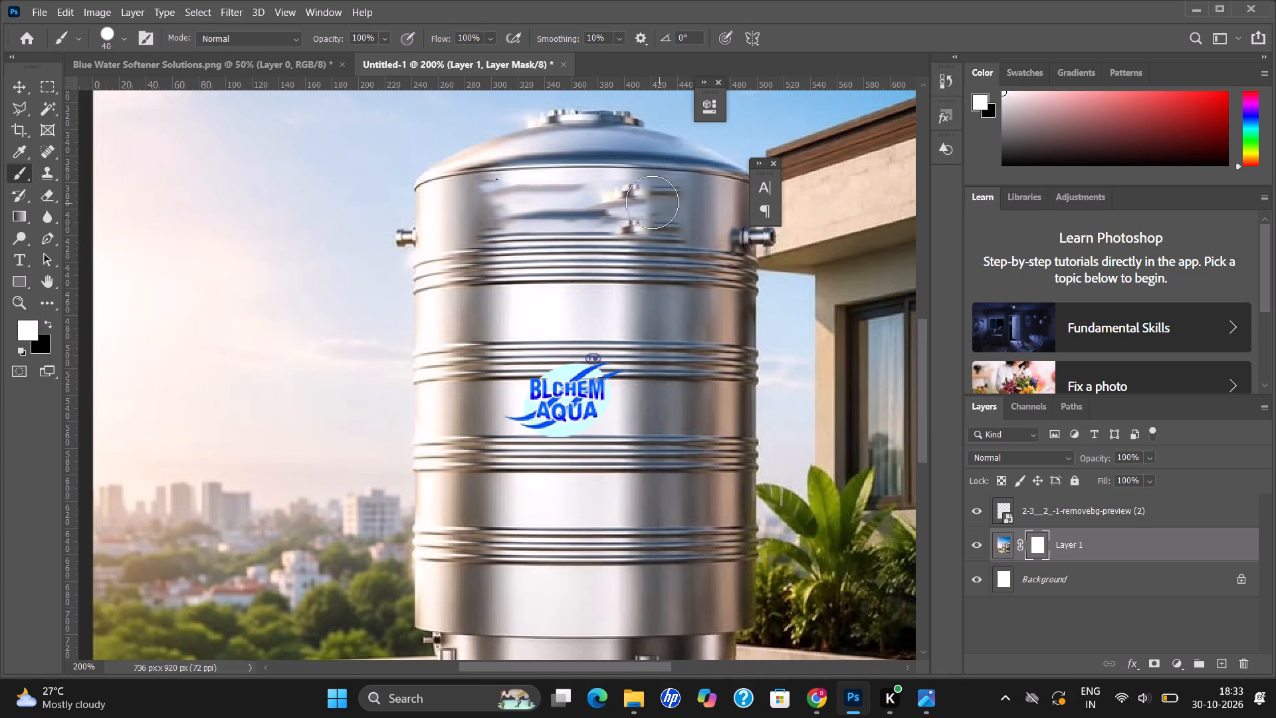
pyautogui.click(652, 202)
pyautogui.click(629, 202)
pyautogui.click(616, 205)
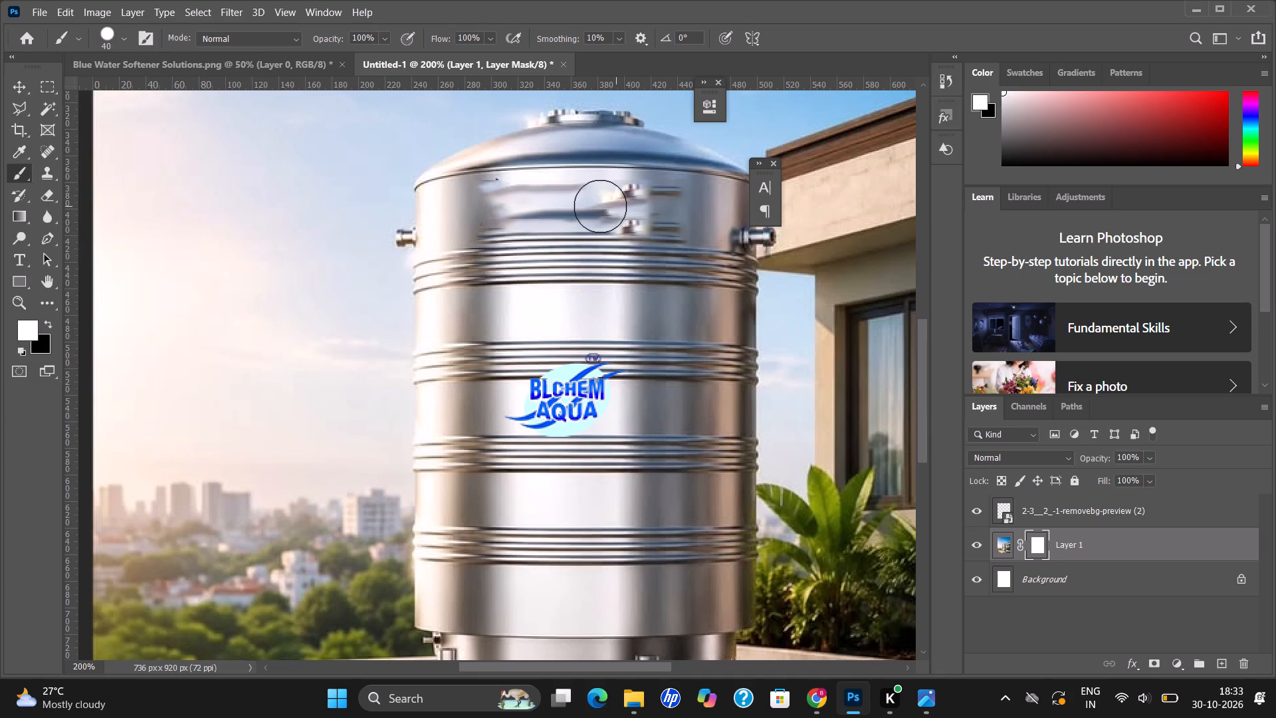
pyautogui.click(599, 206)
pyautogui.moveTo(599, 206); pyautogui.dragTo(530, 204)
pyautogui.click(530, 204)
pyautogui.moveTo(530, 204); pyautogui.dragTo(617, 209)
pyautogui.click(617, 209)
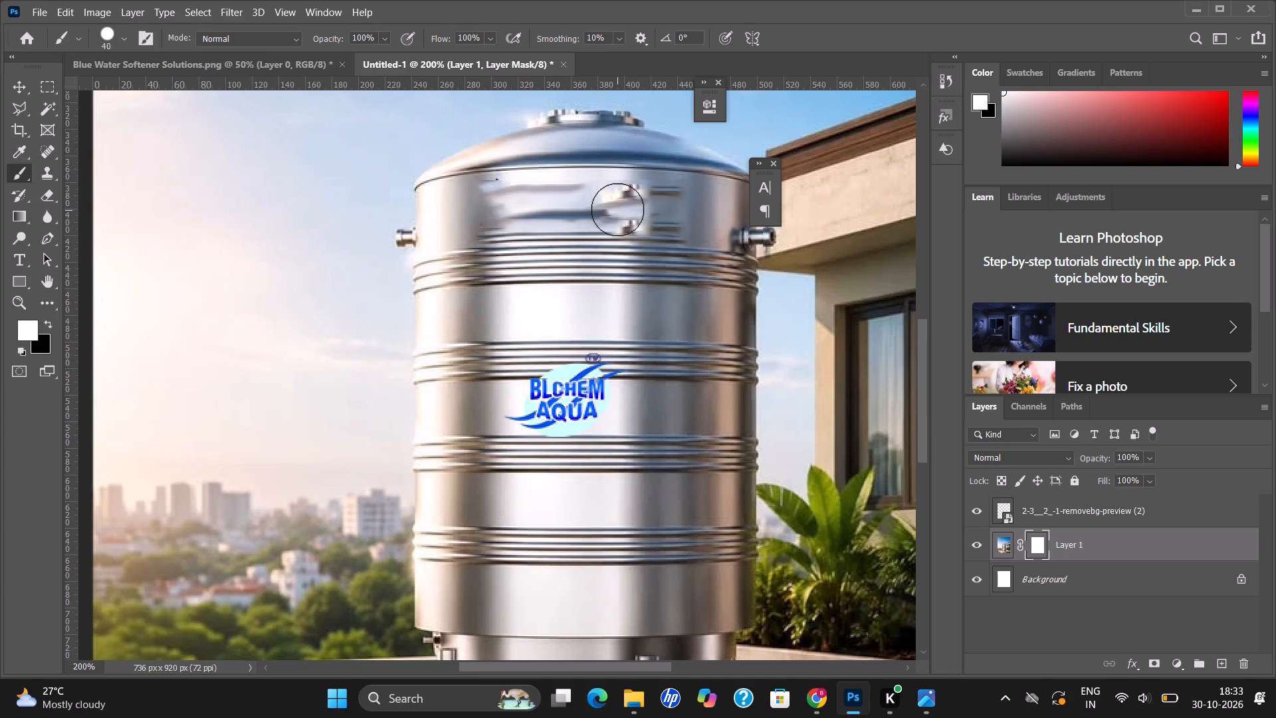
pyautogui.tripleClick(617, 209)
pyautogui.doubleClick(617, 209)
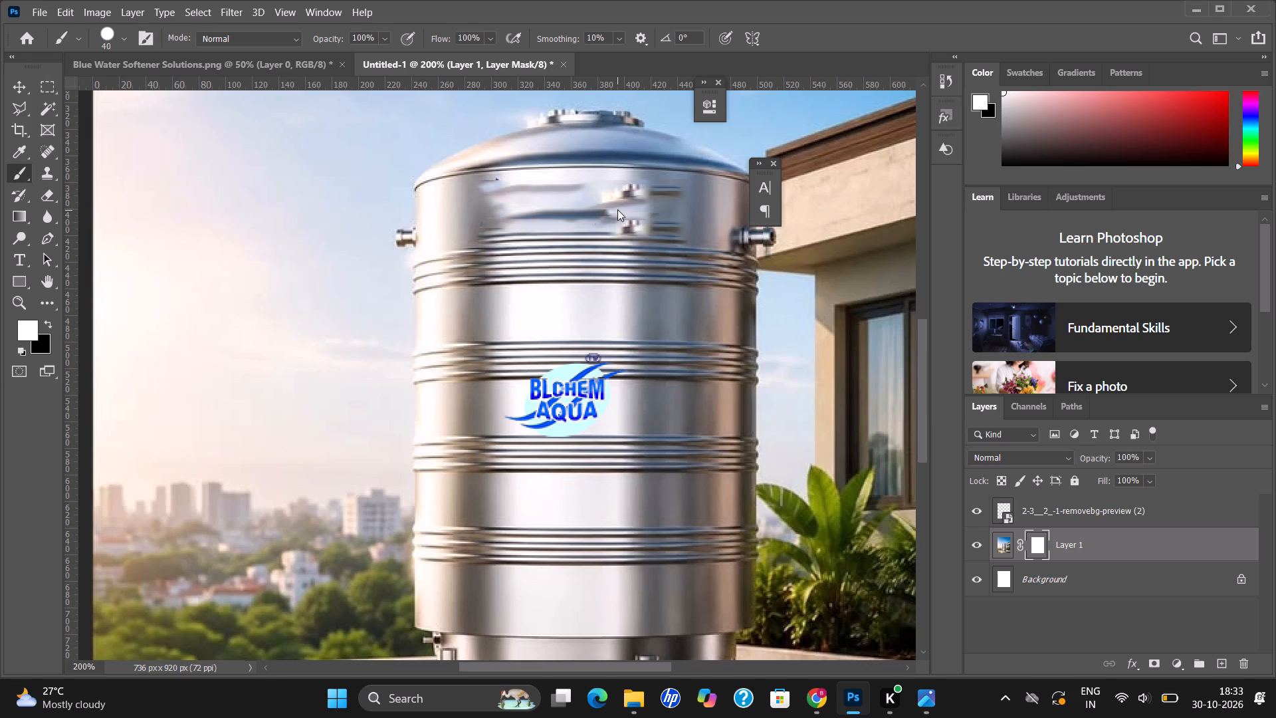
pyautogui.doubleClick(632, 210)
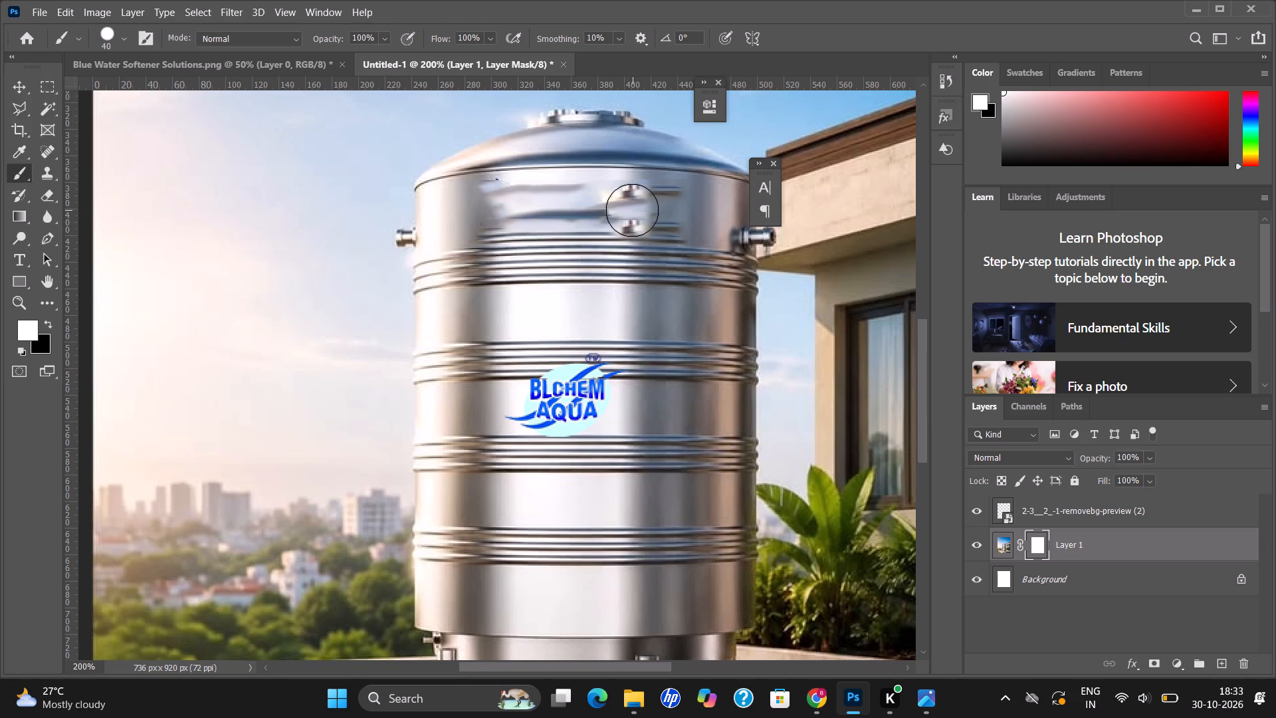
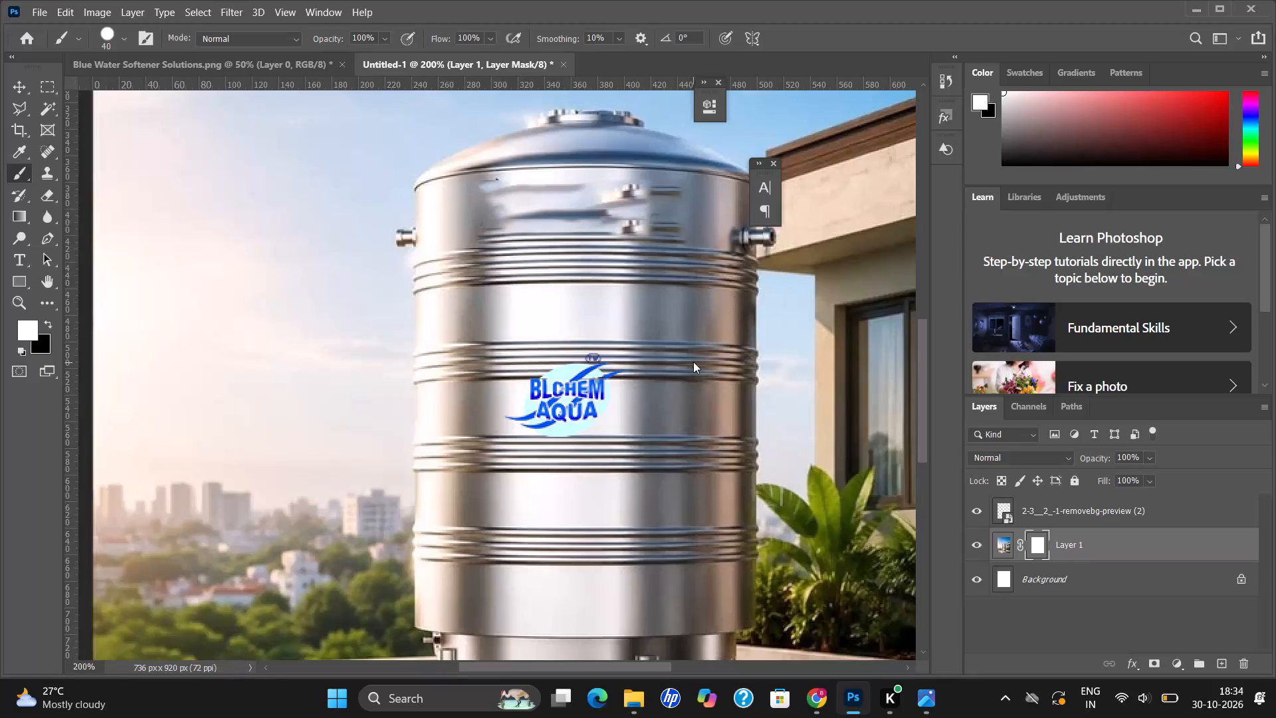
# View the Blue Water Softener Solutions.png poster for reference, and return to the Untitled-1 steel tank document.
pyautogui.click(827, 708)
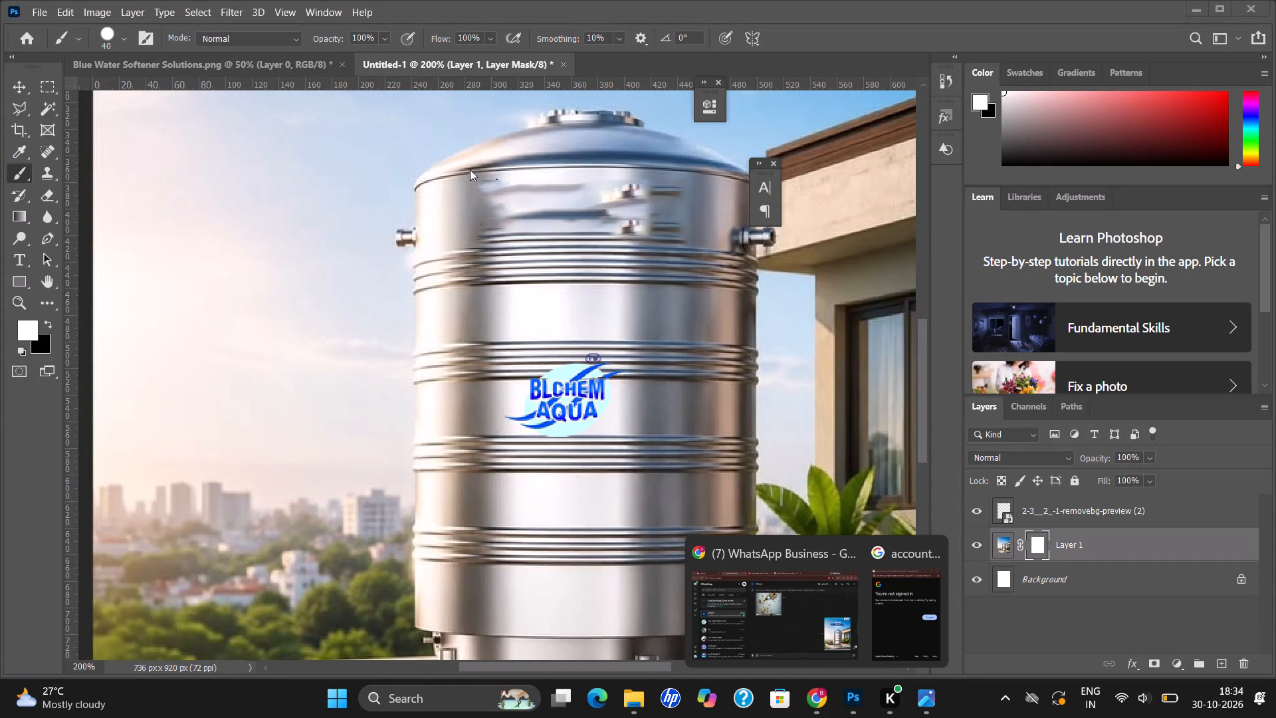
pyautogui.click(284, 55)
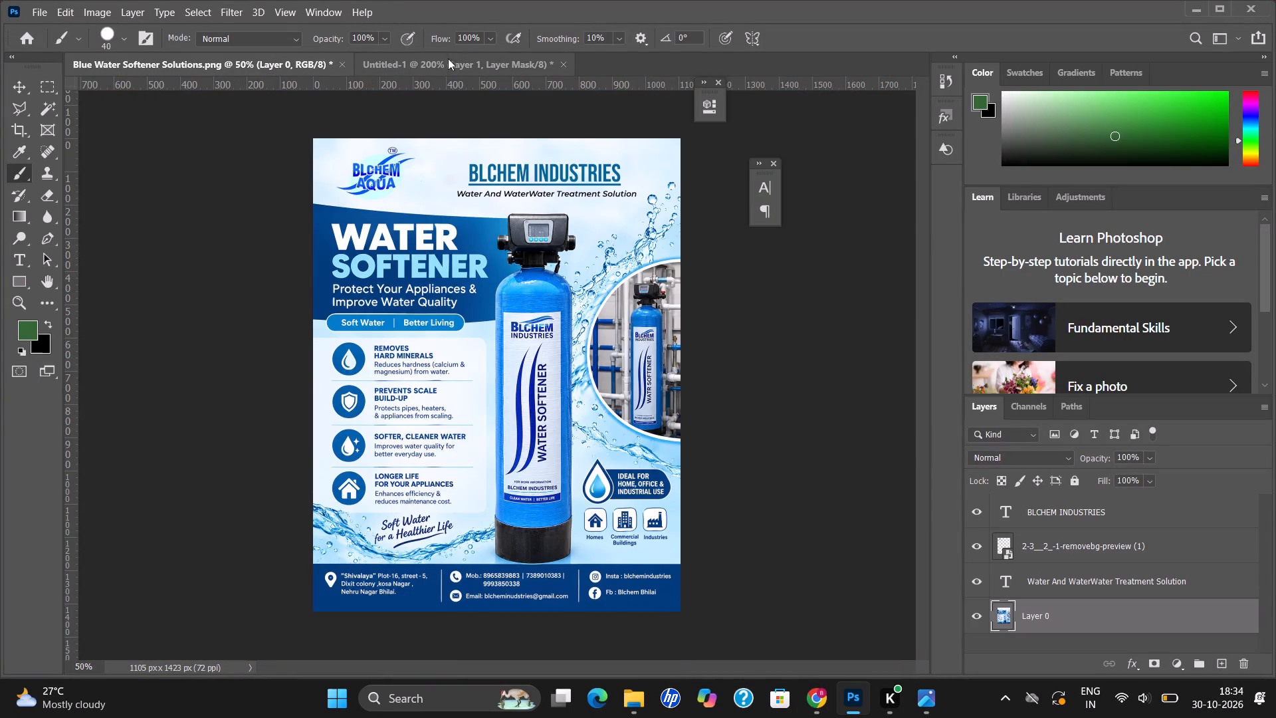
pyautogui.click(459, 57)
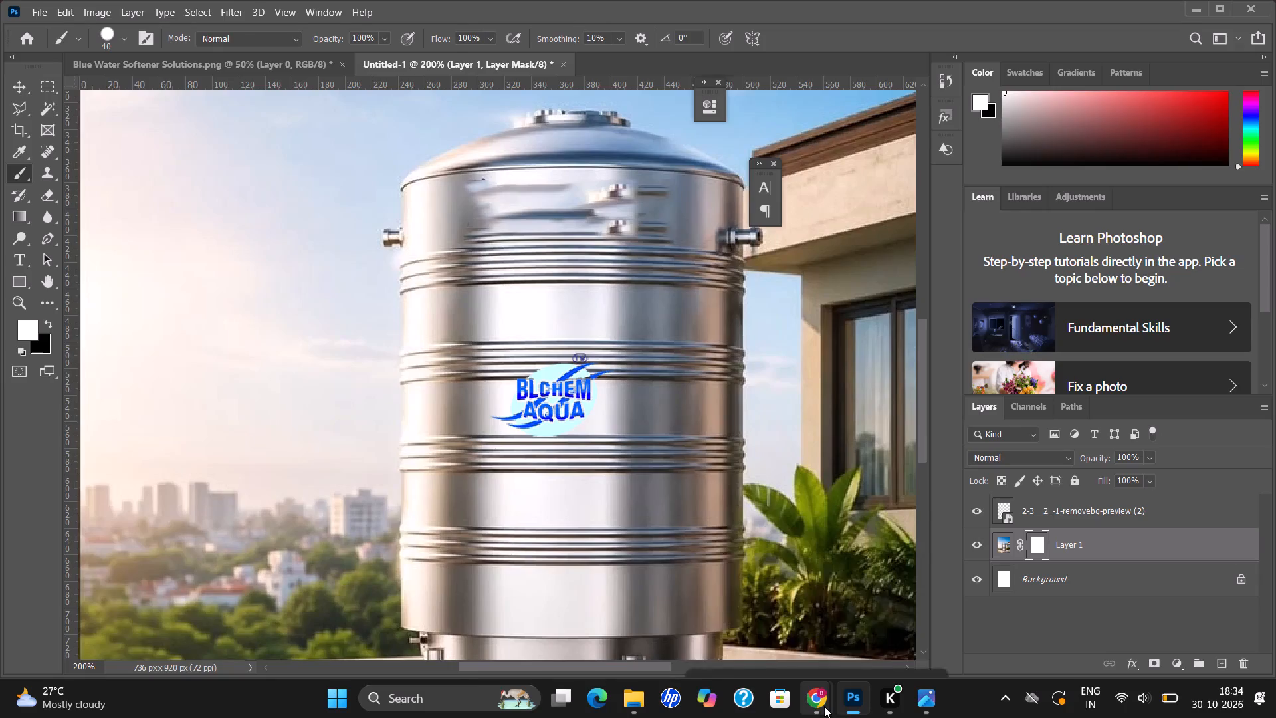
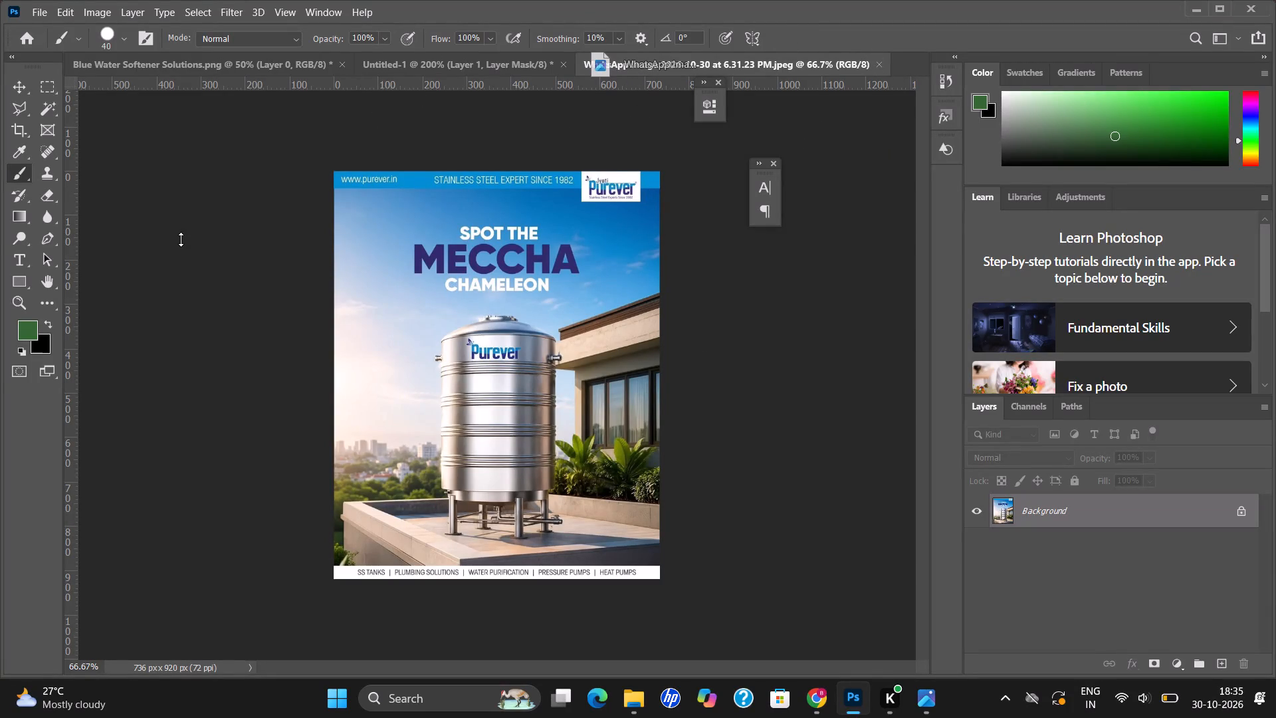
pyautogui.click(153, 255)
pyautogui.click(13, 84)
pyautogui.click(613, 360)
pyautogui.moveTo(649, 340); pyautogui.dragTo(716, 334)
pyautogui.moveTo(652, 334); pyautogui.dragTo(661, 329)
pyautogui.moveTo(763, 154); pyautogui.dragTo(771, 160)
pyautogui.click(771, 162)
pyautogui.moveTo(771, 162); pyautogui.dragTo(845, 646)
# Switch to the Photos app and close the Blchem Aqua logo preview, 2-3 (2)-1.png.
pyautogui.click(851, 706)
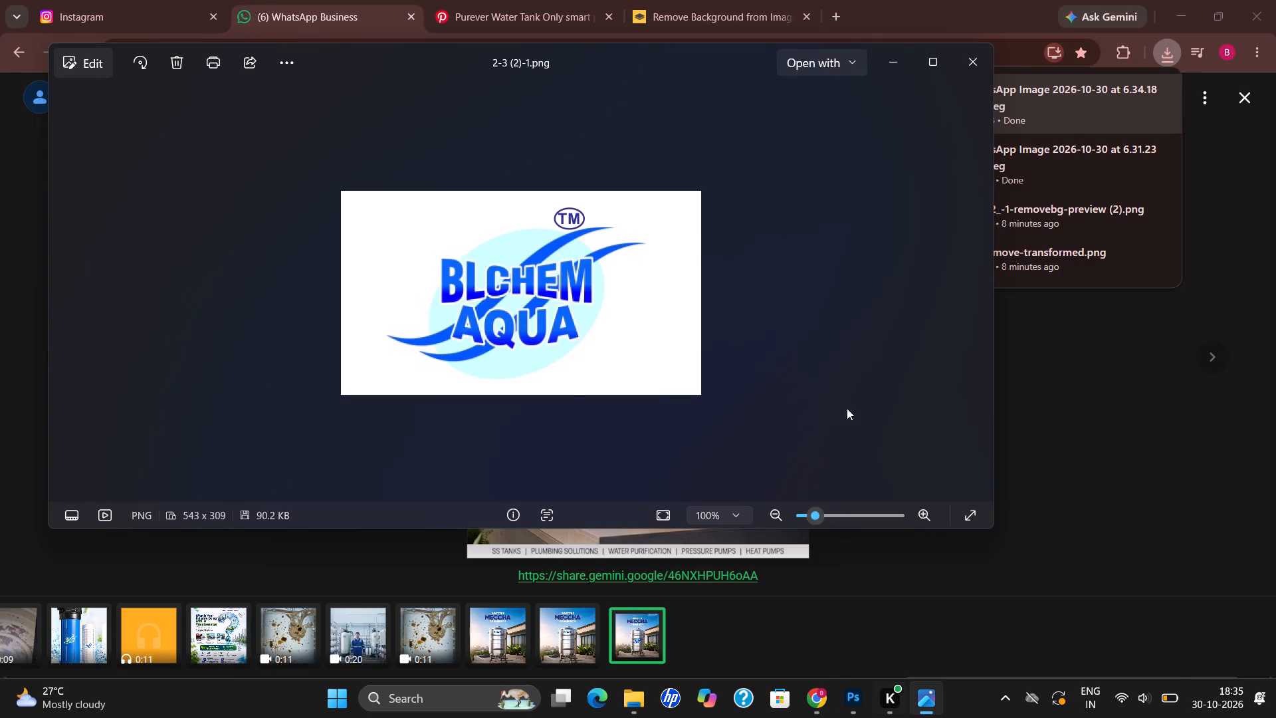
pyautogui.click(969, 64)
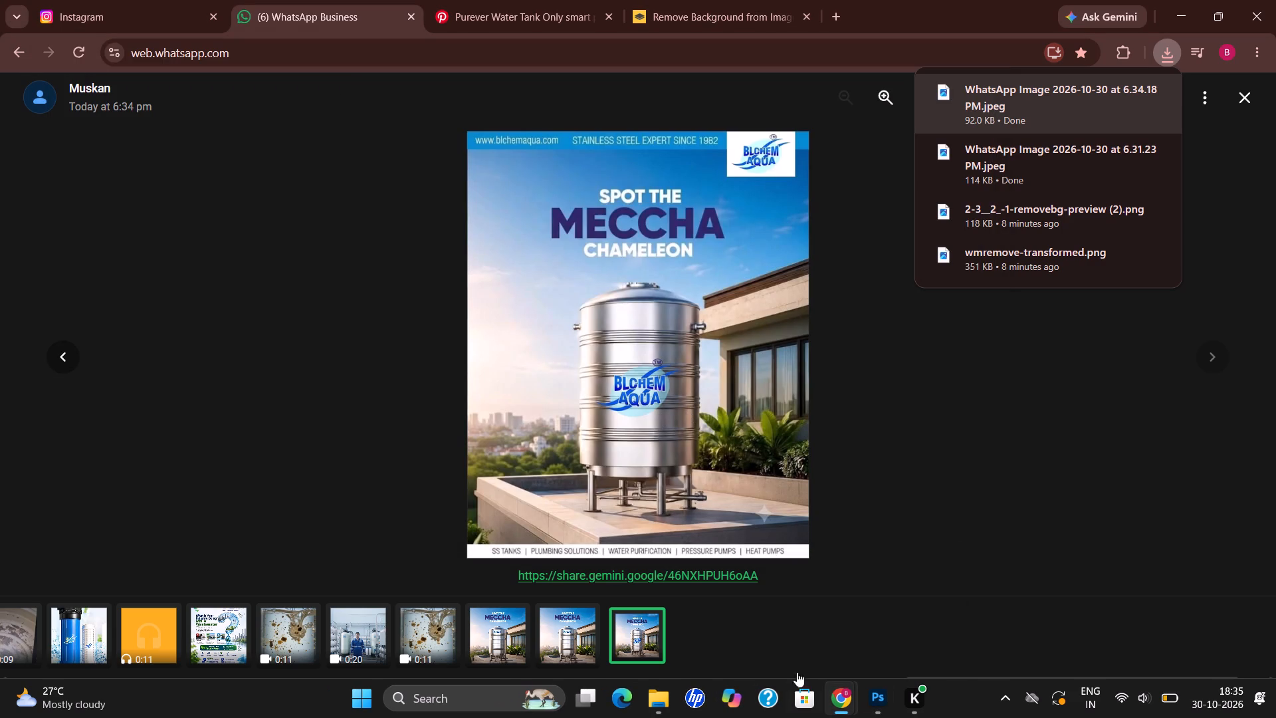
# Return to Photoshop and close the WhatsApp Image 2026-10-30 at 6.31.23 PM.jpeg document without saving changes.
pyautogui.click(870, 695)
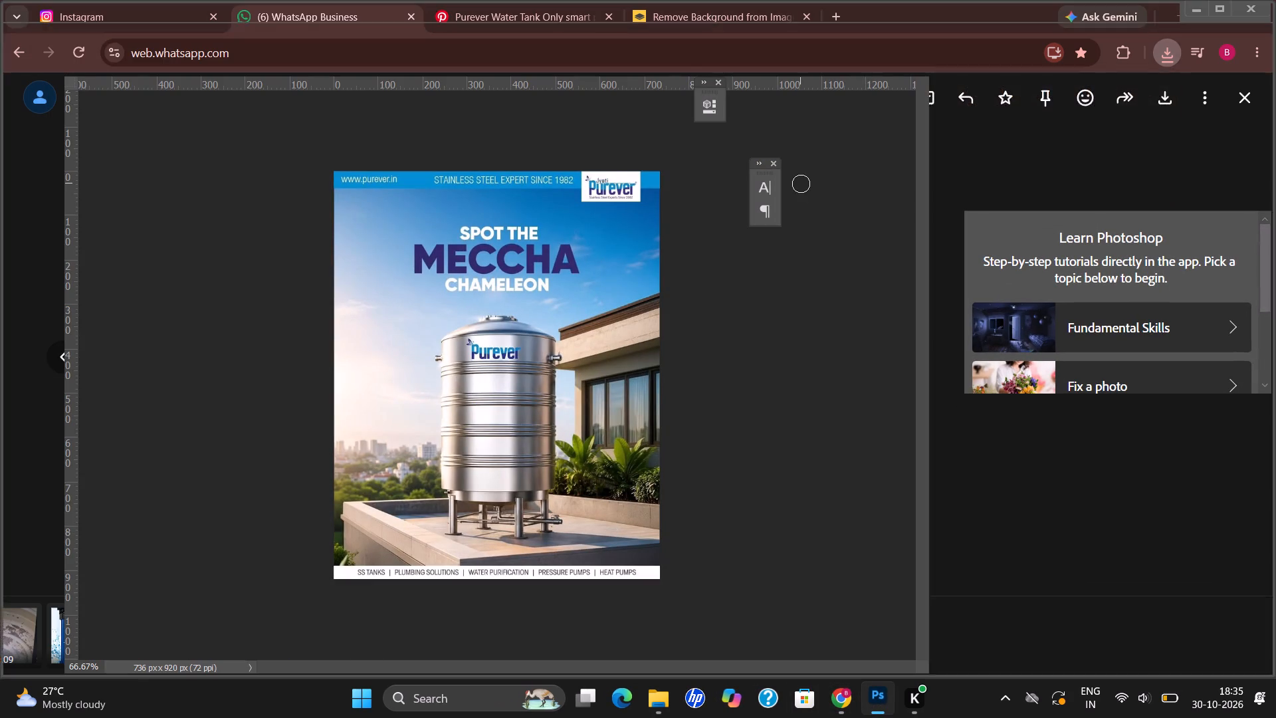
pyautogui.click(558, 164)
pyautogui.moveTo(558, 164); pyautogui.dragTo(879, 57)
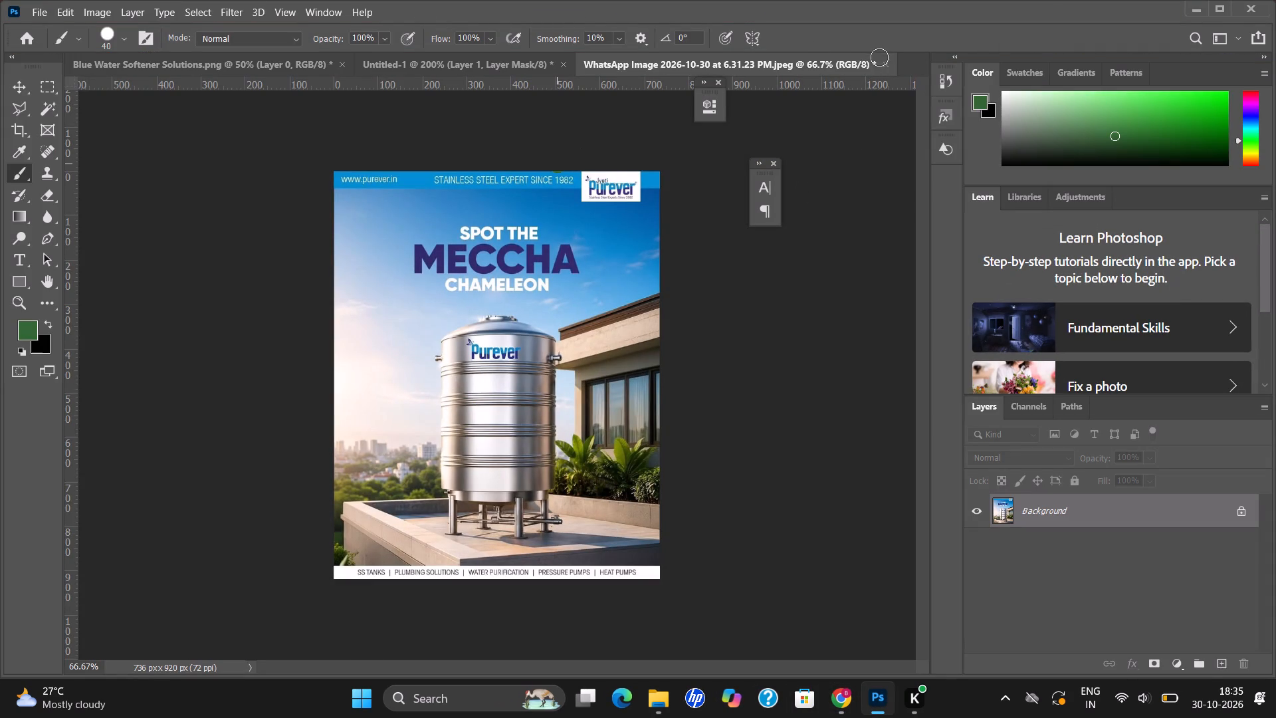
pyautogui.moveTo(879, 57); pyautogui.dragTo(881, 62)
pyautogui.doubleClick(881, 62)
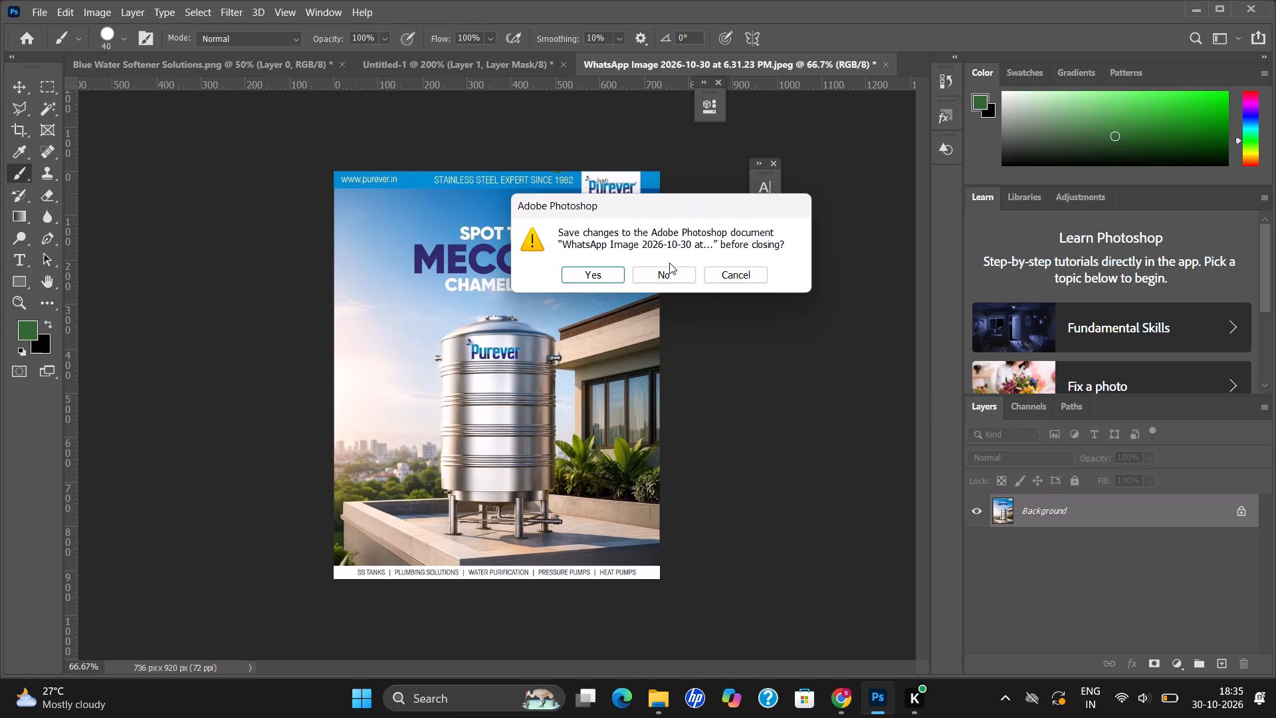
pyautogui.click(664, 271)
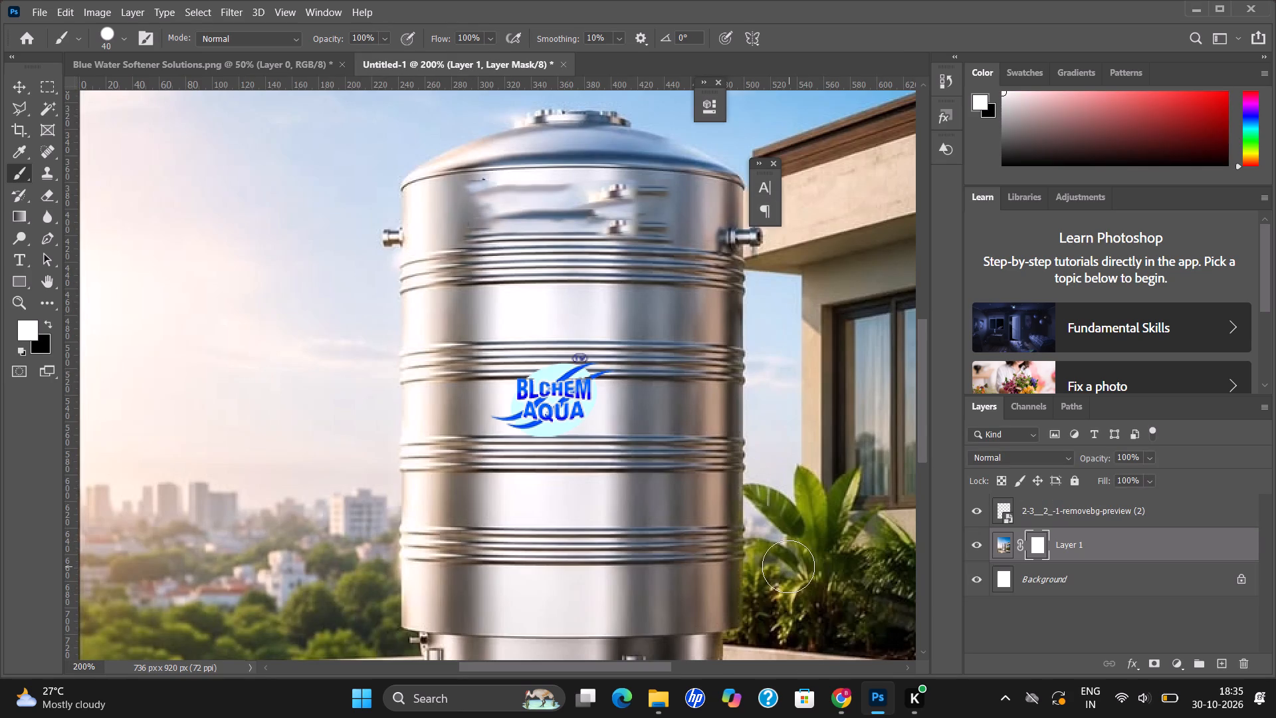
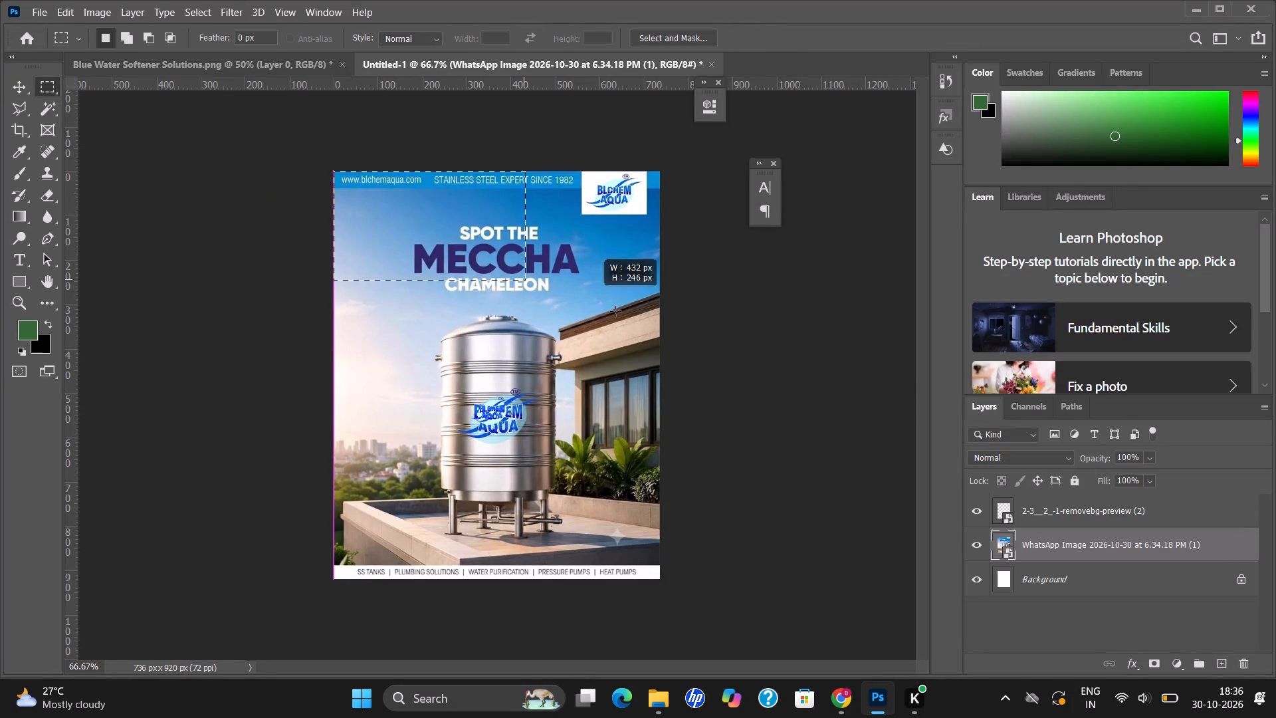
# Rasterize the WhatsApp Image poster layer and remove the website line, headline and corner logo across its top with a content-aware fill of the sky.
pyautogui.moveTo(615, 311); pyautogui.dragTo(665, 287)
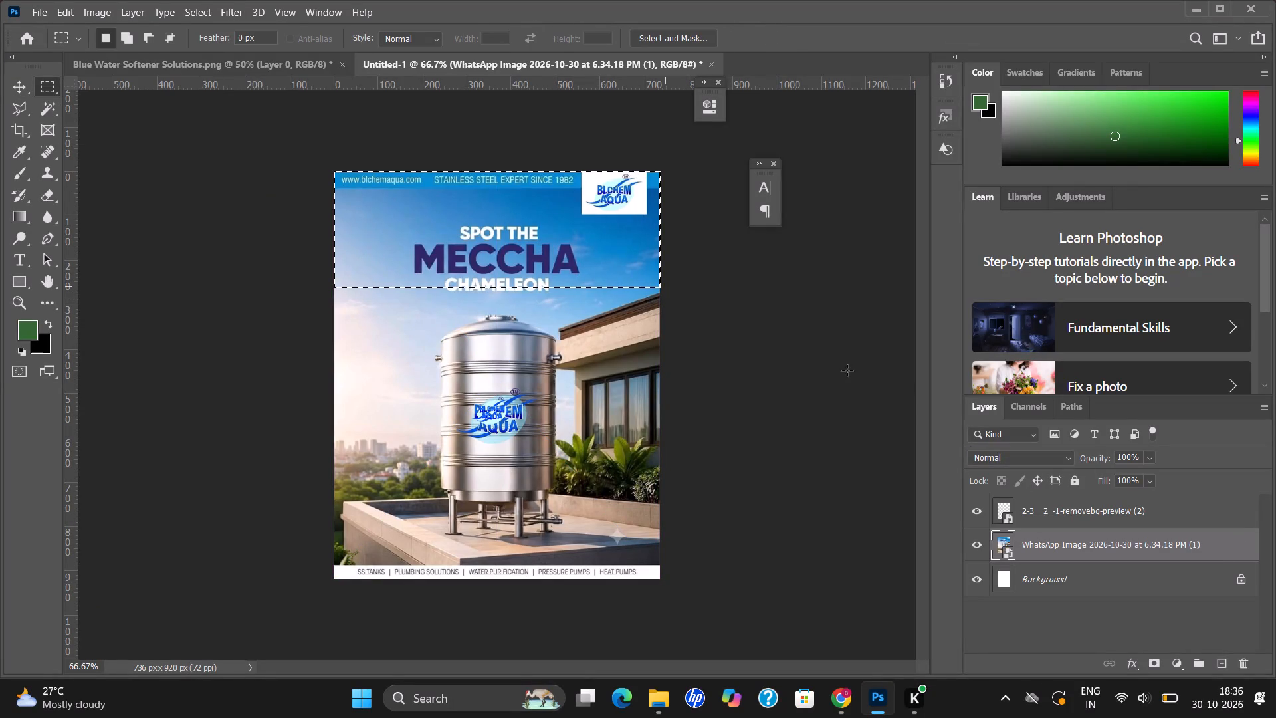
pyautogui.rightClick(1074, 542)
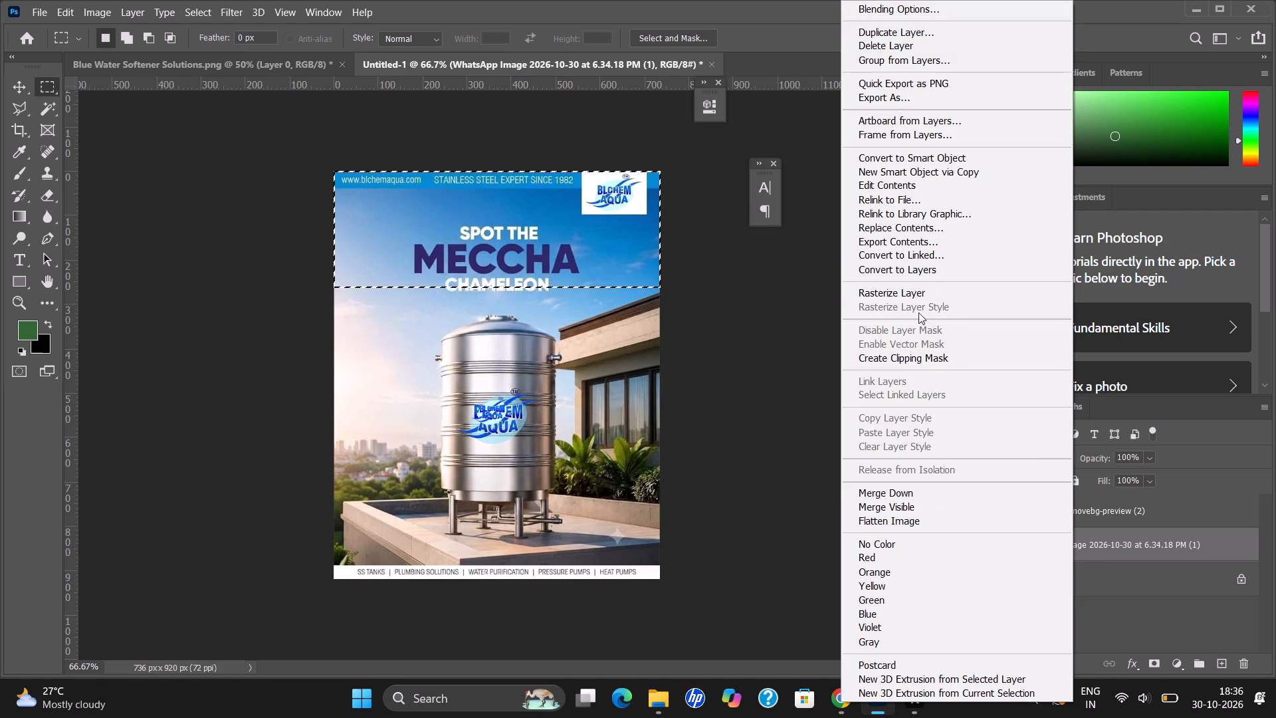
pyautogui.click(909, 293)
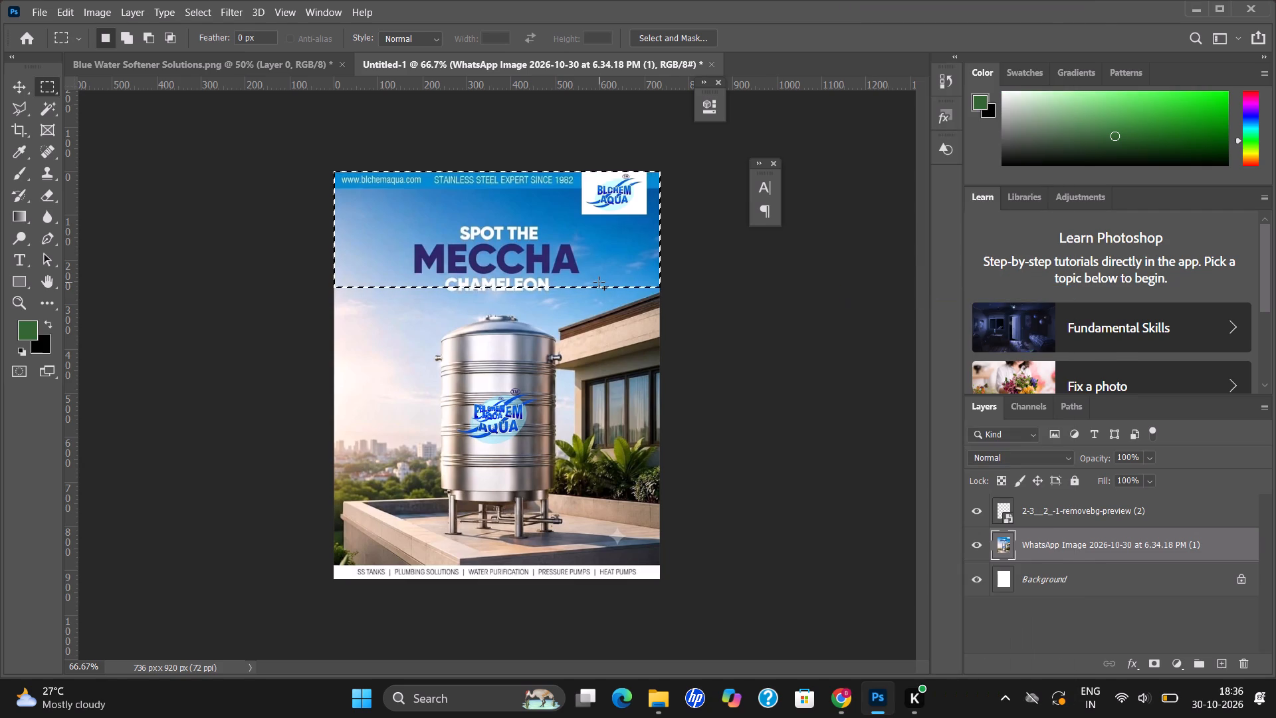
pyautogui.hotkey('shift', 'BackSpace')
pyautogui.press('Return')
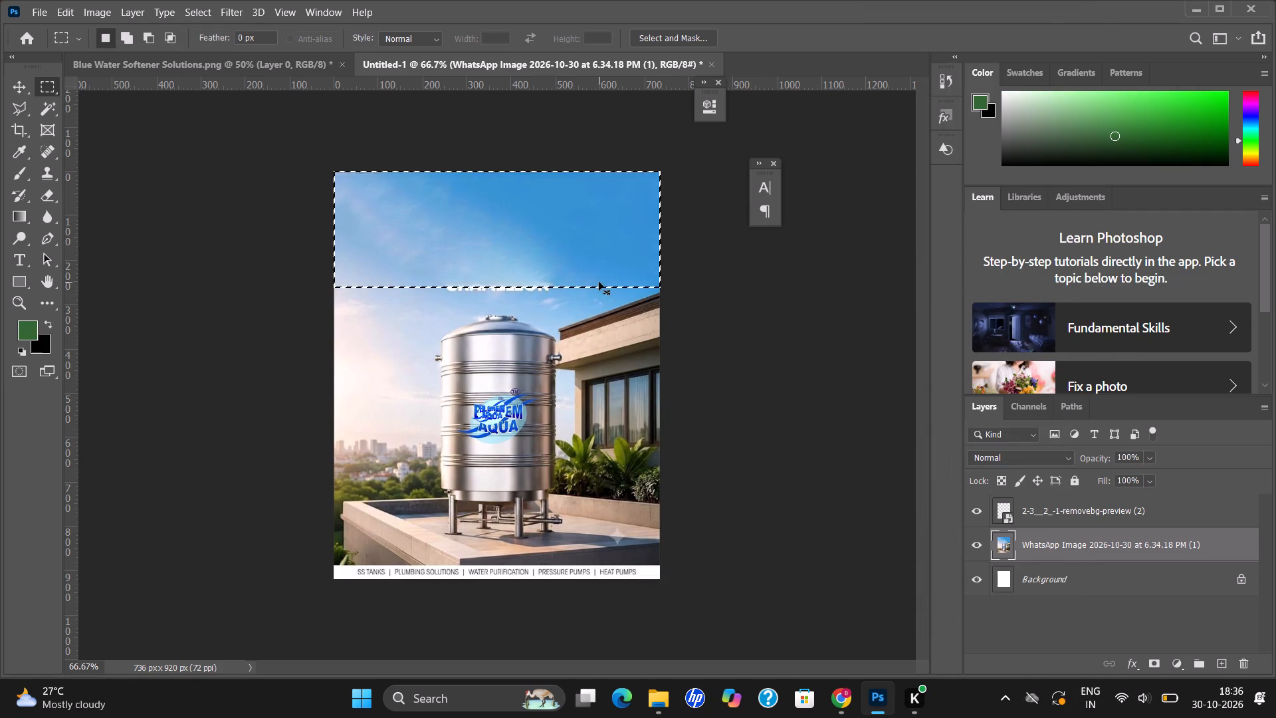
# Remove the white streak in the sky above the tank by filling a selection around it with matching sky.
pyautogui.hotkey('ctrl', 'd')
pyautogui.moveTo(408, 264); pyautogui.dragTo(564, 299)
pyautogui.hotkey('shift', 'BackSpace')
pyautogui.press('Return')
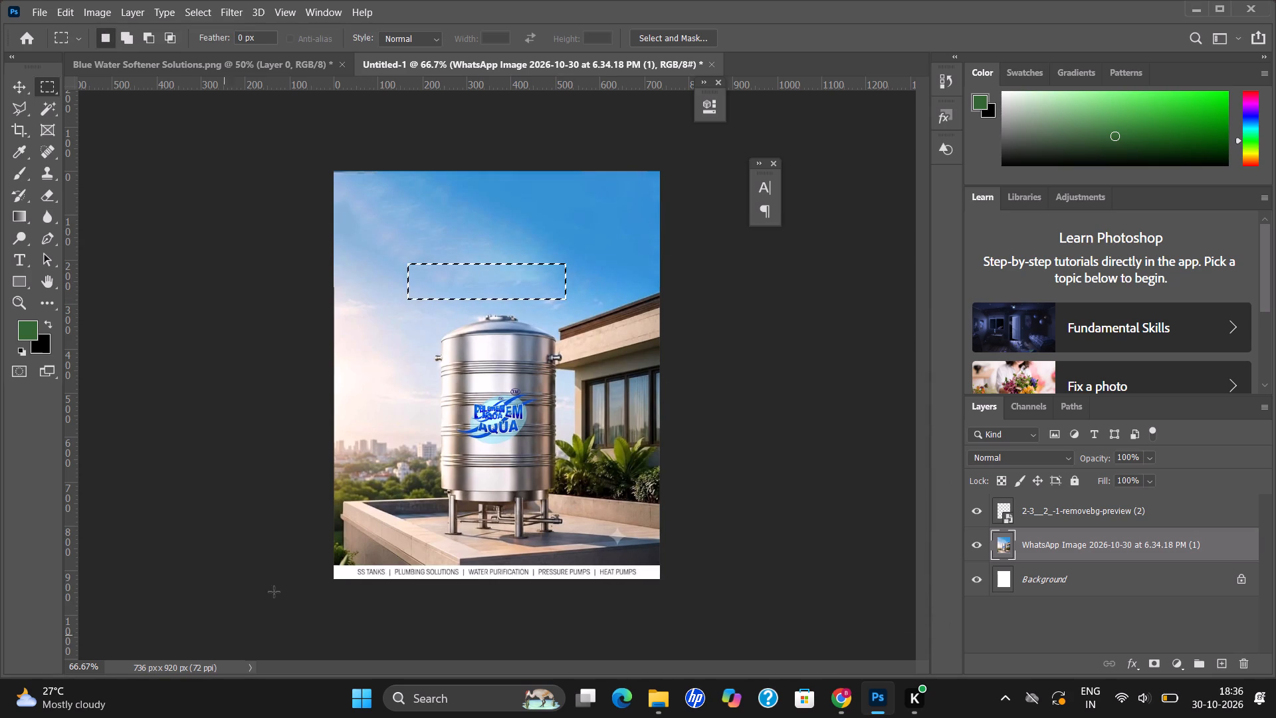
pyautogui.hotkey('ctrl', 'd')
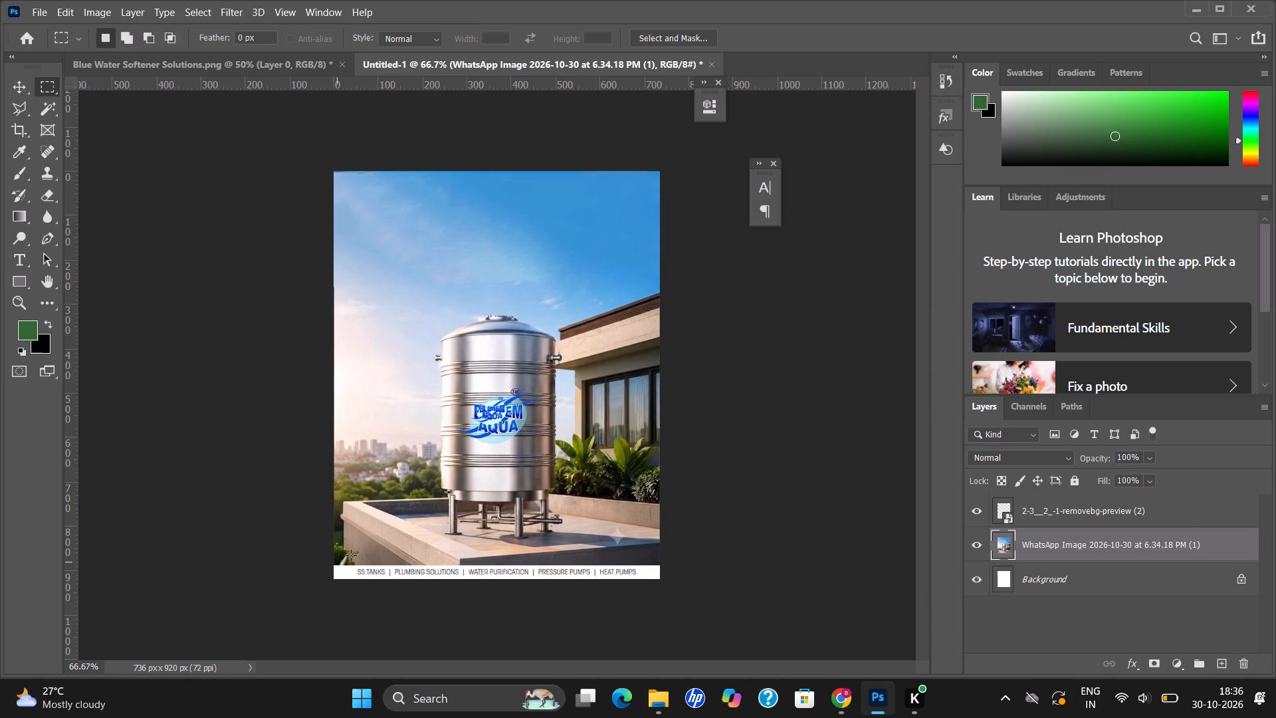
# Hide the duplicate logo layer 2-3__2_-1-removebg-preview (2) that overlaps the tank's logo.
pyautogui.click(969, 510)
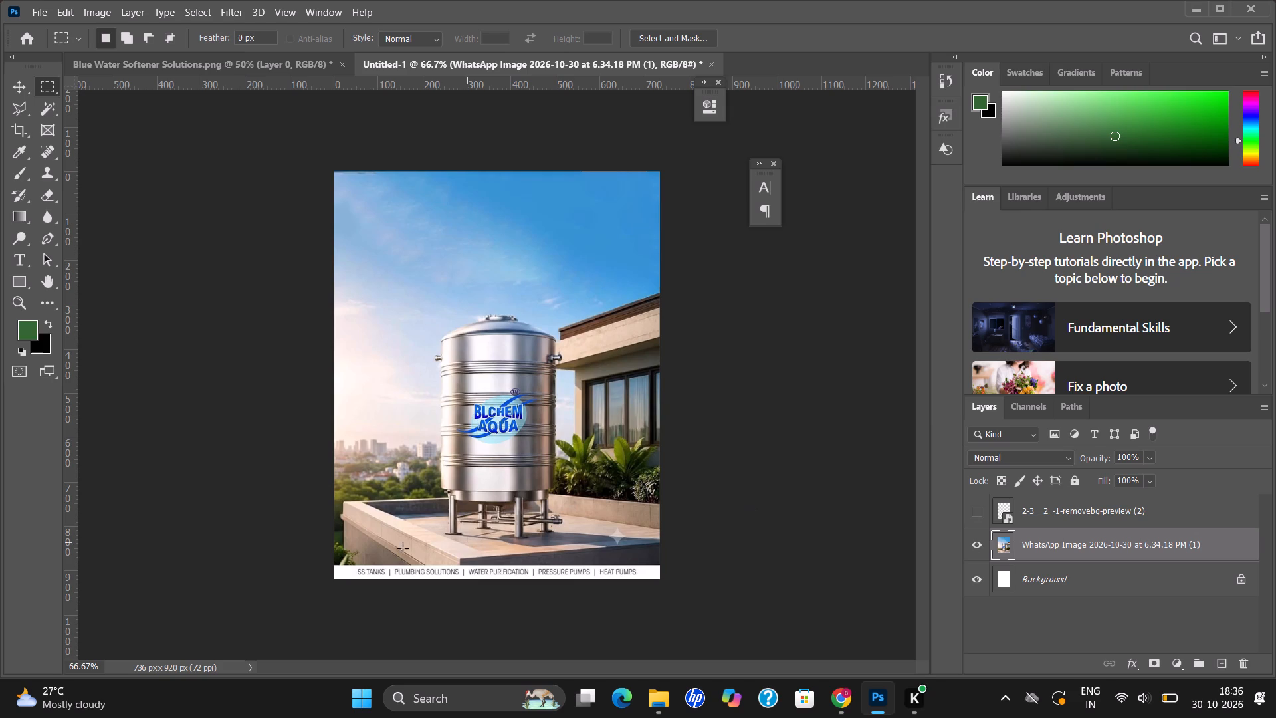
# Select the full-width strip of product text along the image's bottom, about 736 by 40 px, and fill it with matching surroundings.
pyautogui.moveTo(331, 560); pyautogui.dragTo(629, 576)
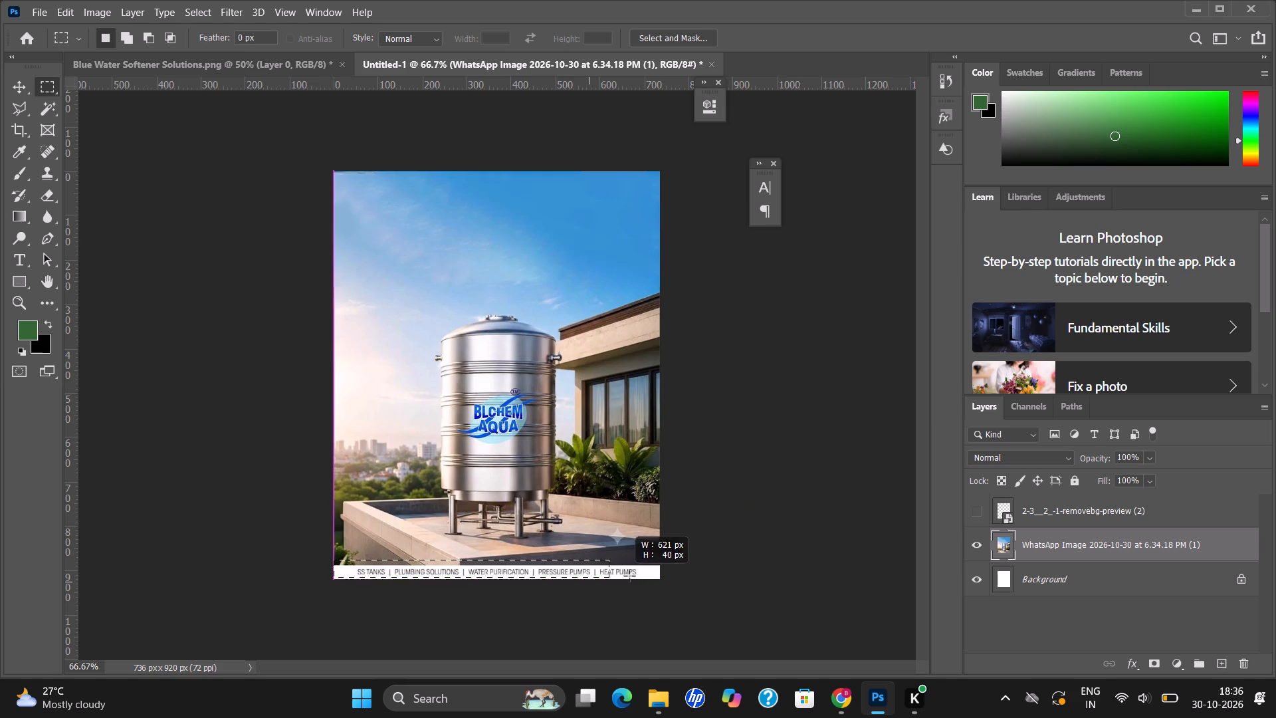
pyautogui.moveTo(629, 576); pyautogui.dragTo(657, 580)
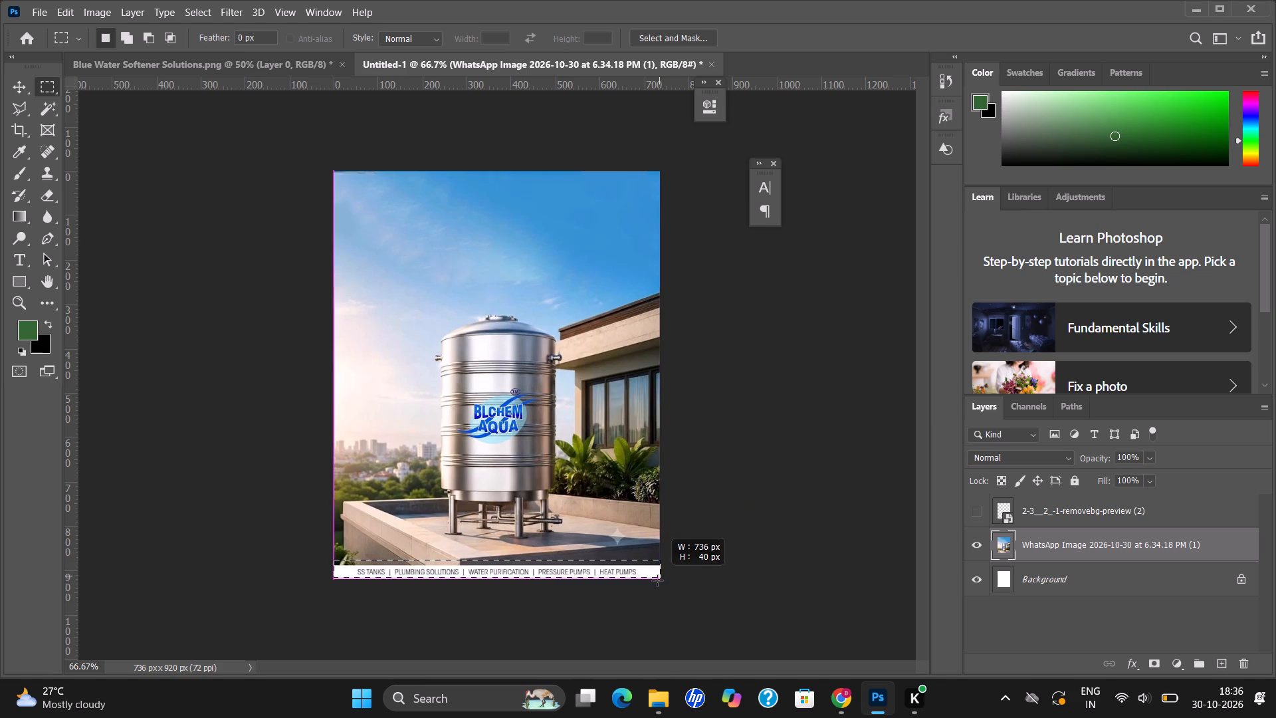
pyautogui.moveTo(657, 580); pyautogui.dragTo(655, 582)
pyautogui.hotkey('shift', 'BackSpace')
pyautogui.press('Return')
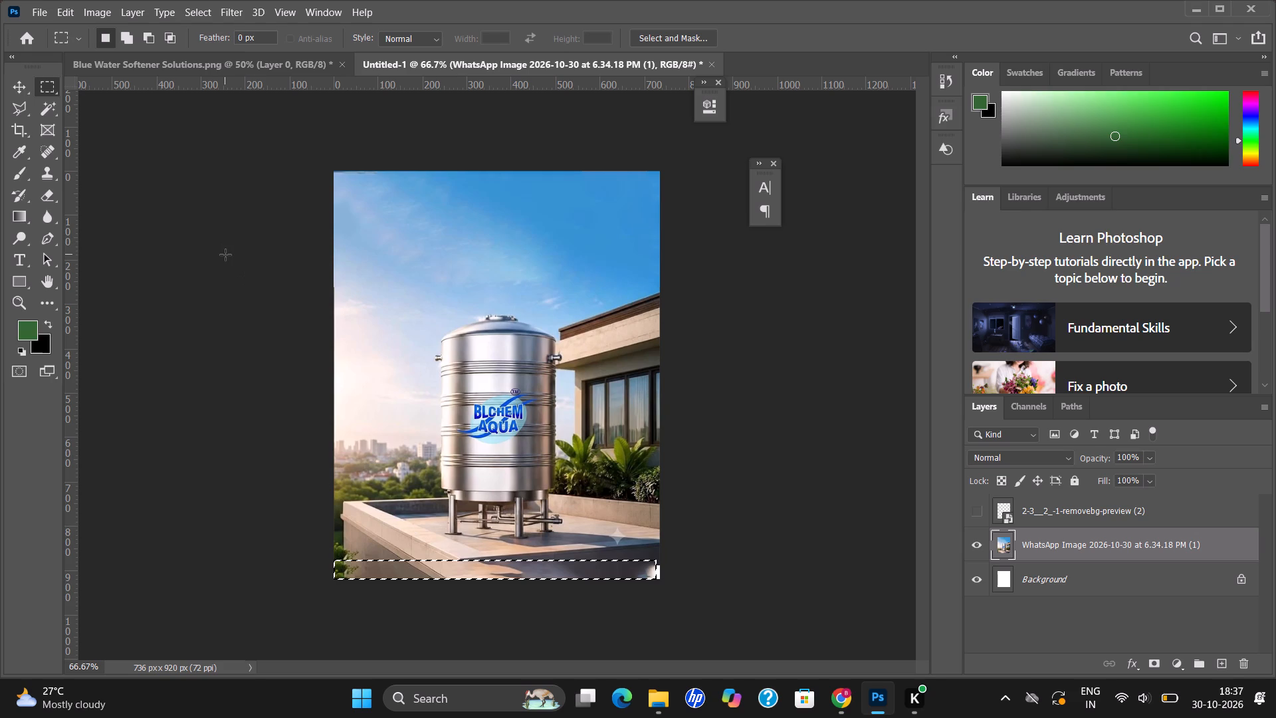
pyautogui.press('d')
pyautogui.hotkey('ctrl', 'd')
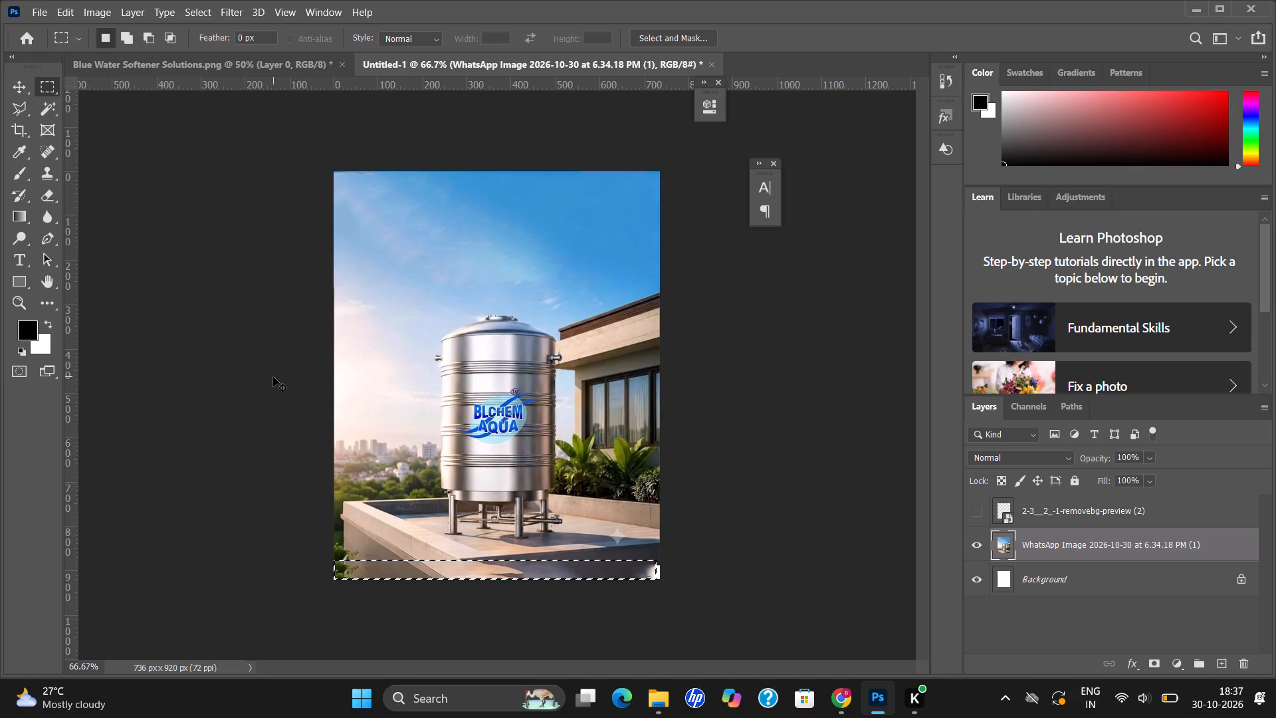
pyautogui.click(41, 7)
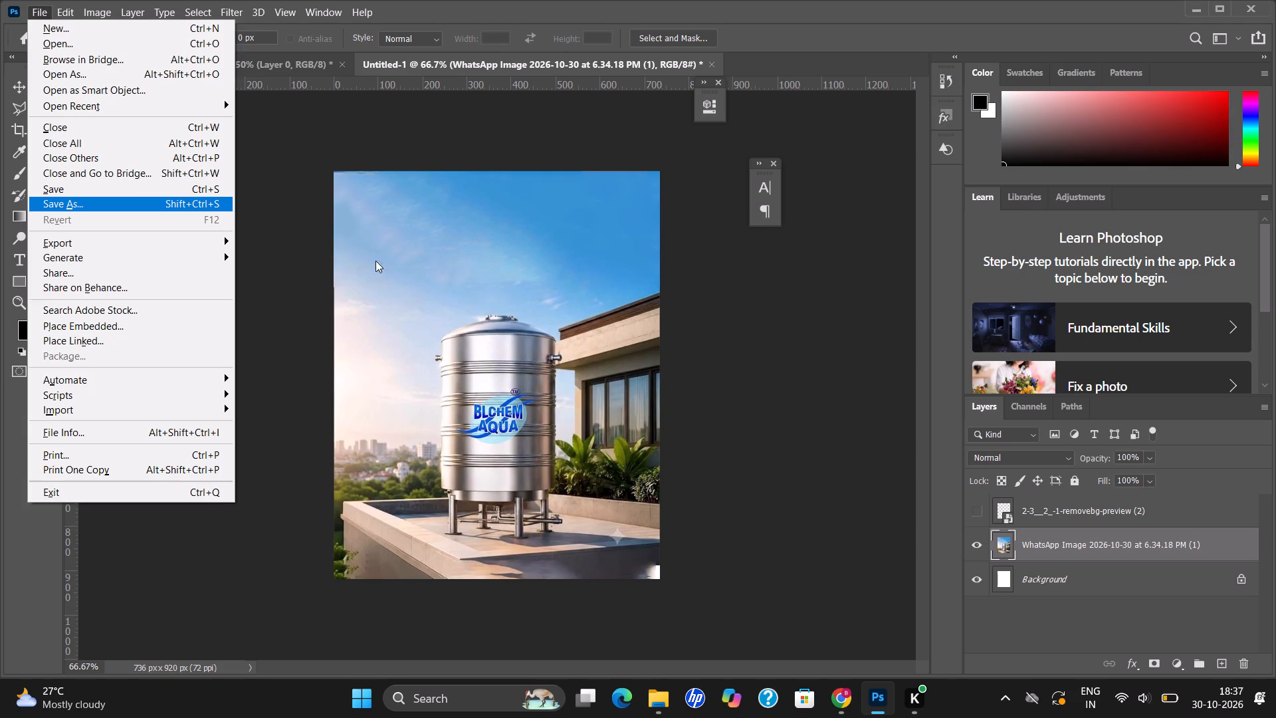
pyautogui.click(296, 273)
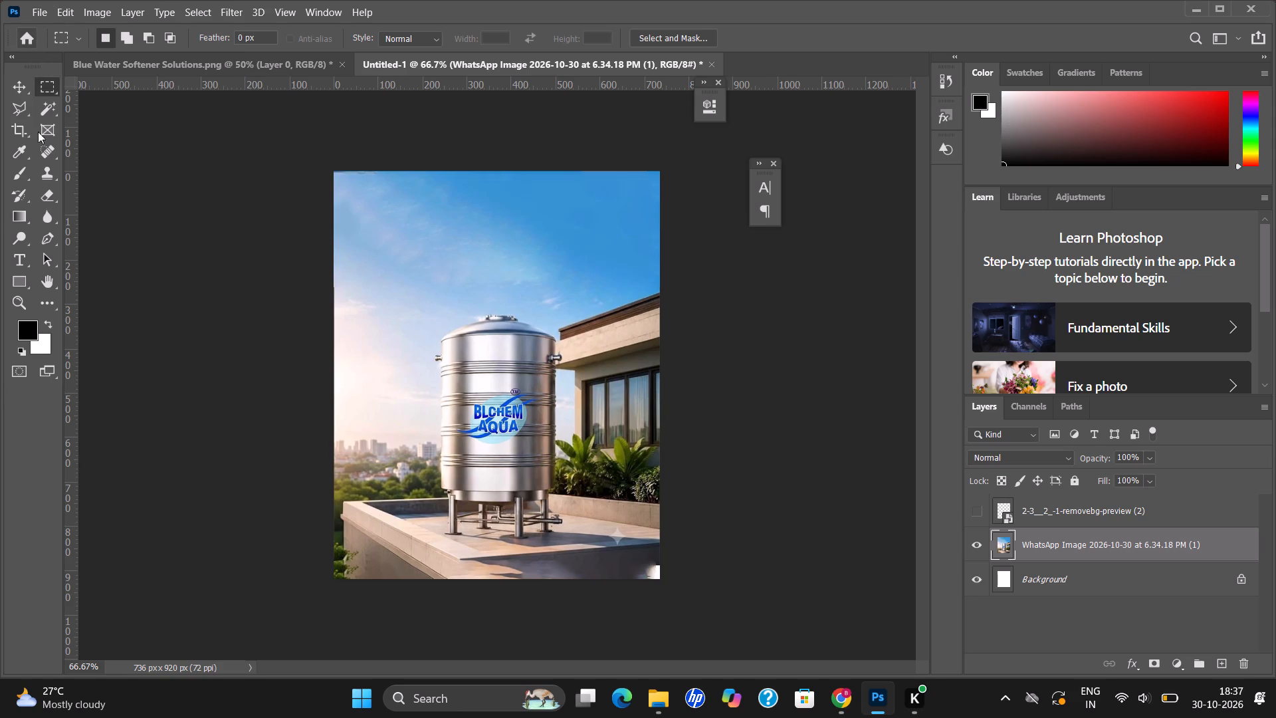
# Add the heading "BLCHEM INDUSTRIES" in 60 pt Bebas Neue to the sky and shift it closer to centre above the tank.
pyautogui.click(21, 257)
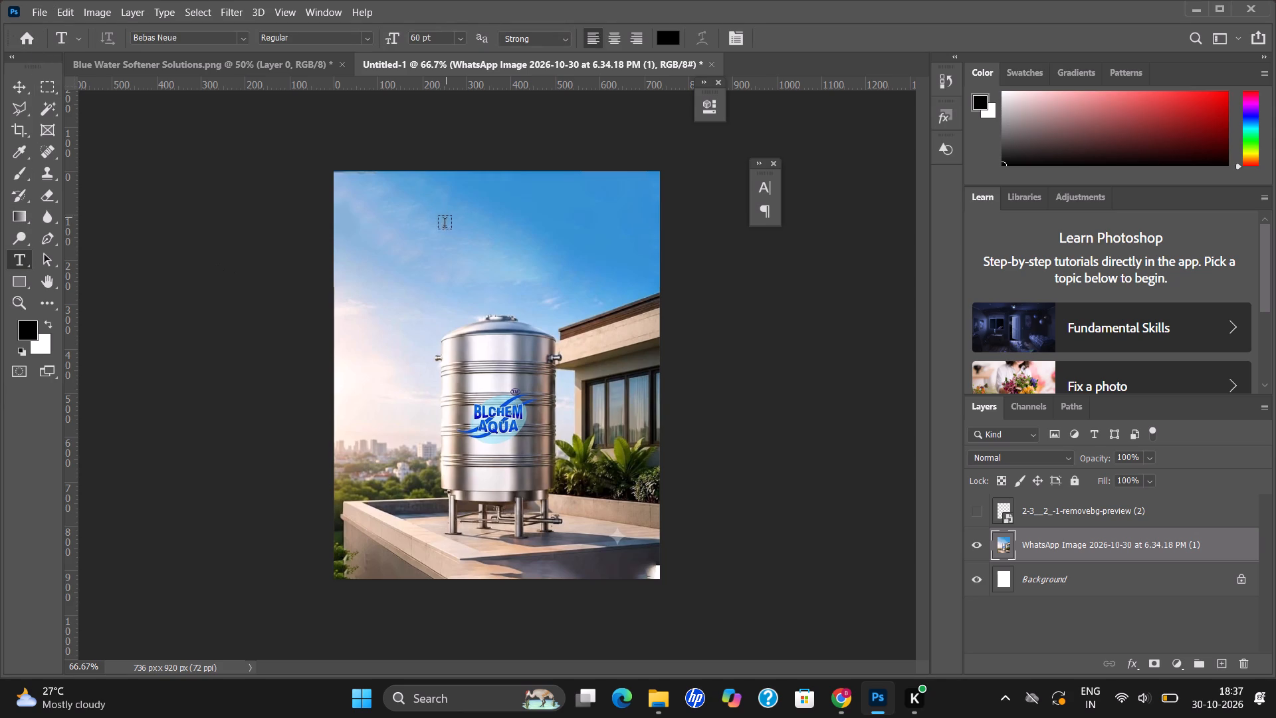
pyautogui.click(439, 235)
pyautogui.write('BLCHEM INDUSTRIES')
pyautogui.click(792, 39)
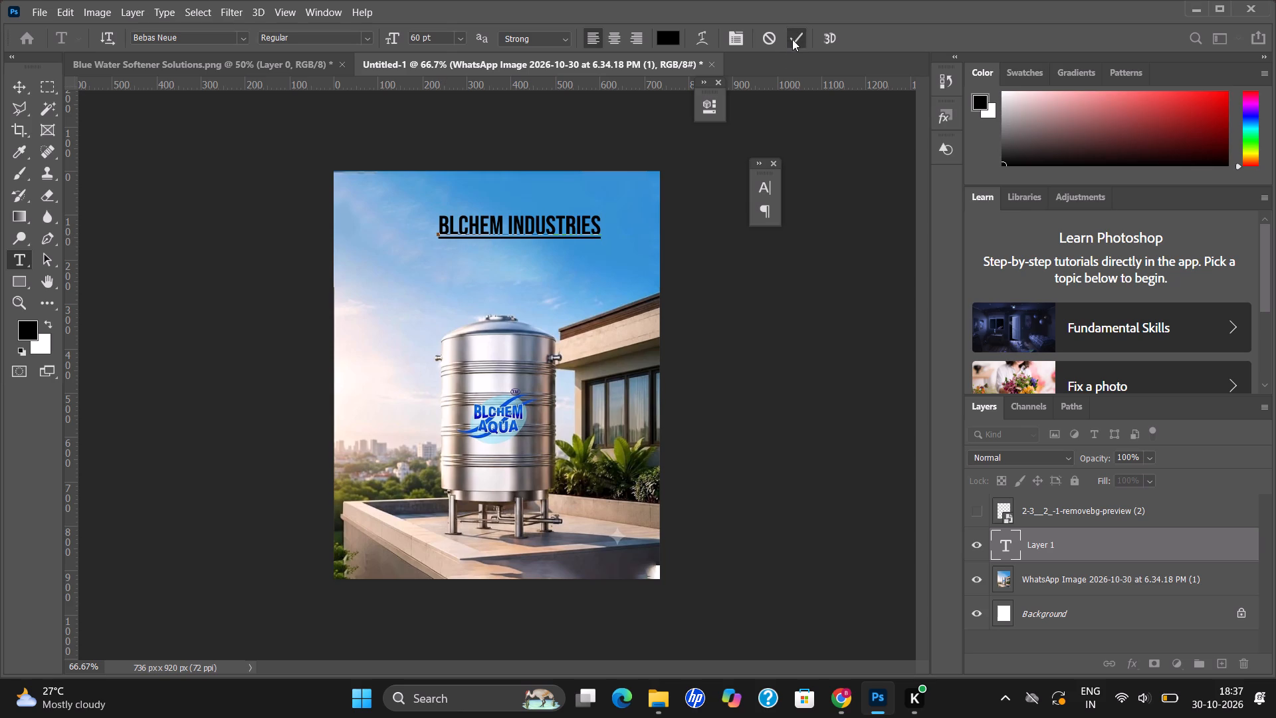
pyautogui.press('v')
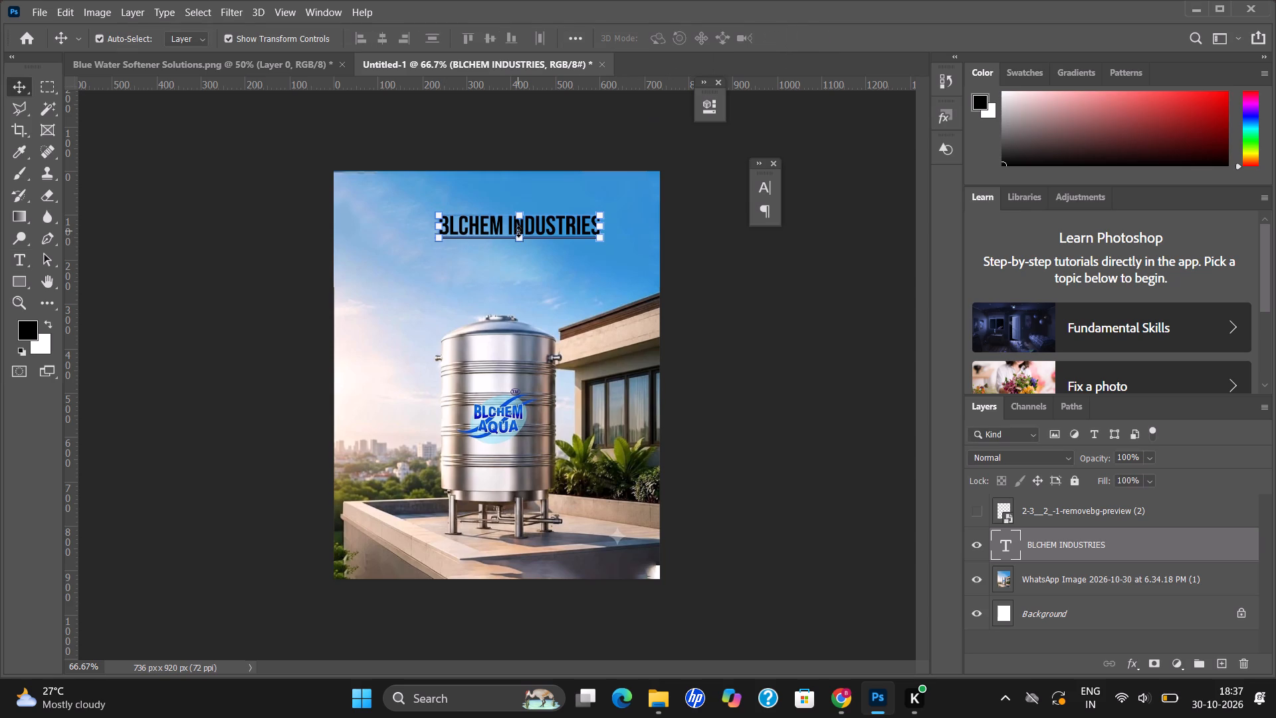
pyautogui.moveTo(551, 230); pyautogui.dragTo(537, 233)
# Recolour the BLCHEM INDUSTRIES heading dark blue.
pyautogui.tripleClick(537, 233)
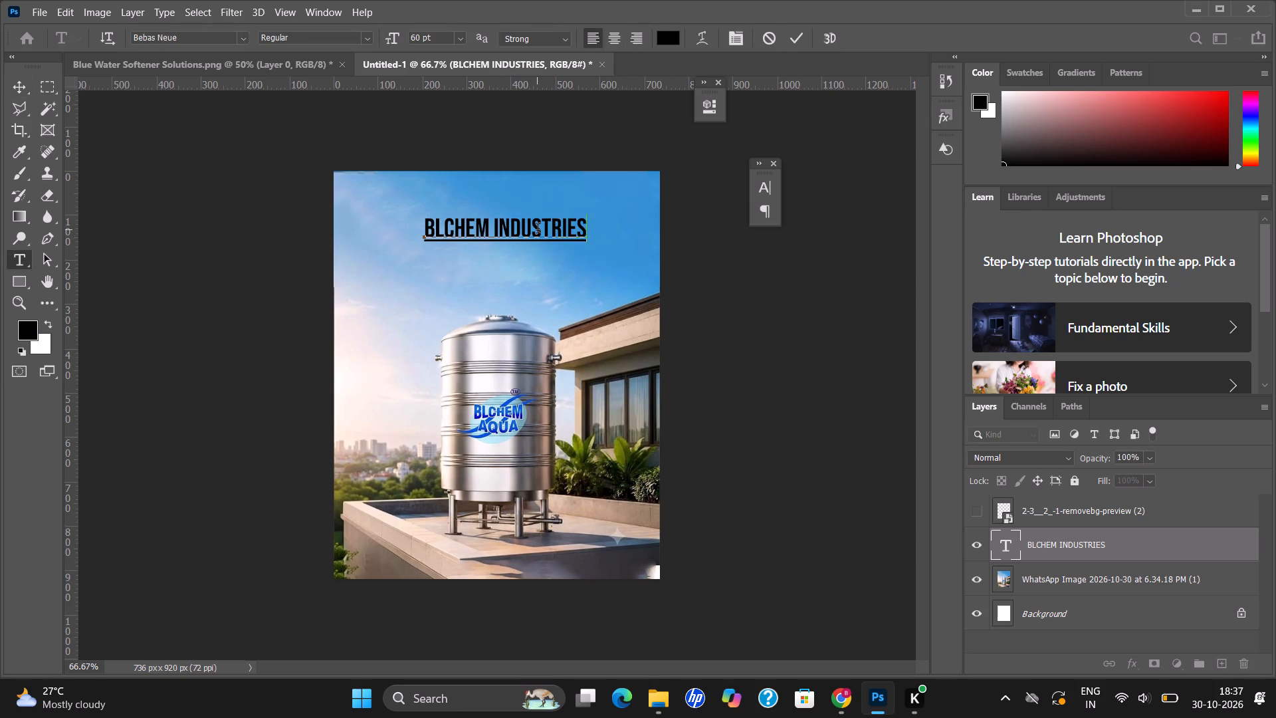
pyautogui.tripleClick(538, 230)
pyautogui.click(673, 38)
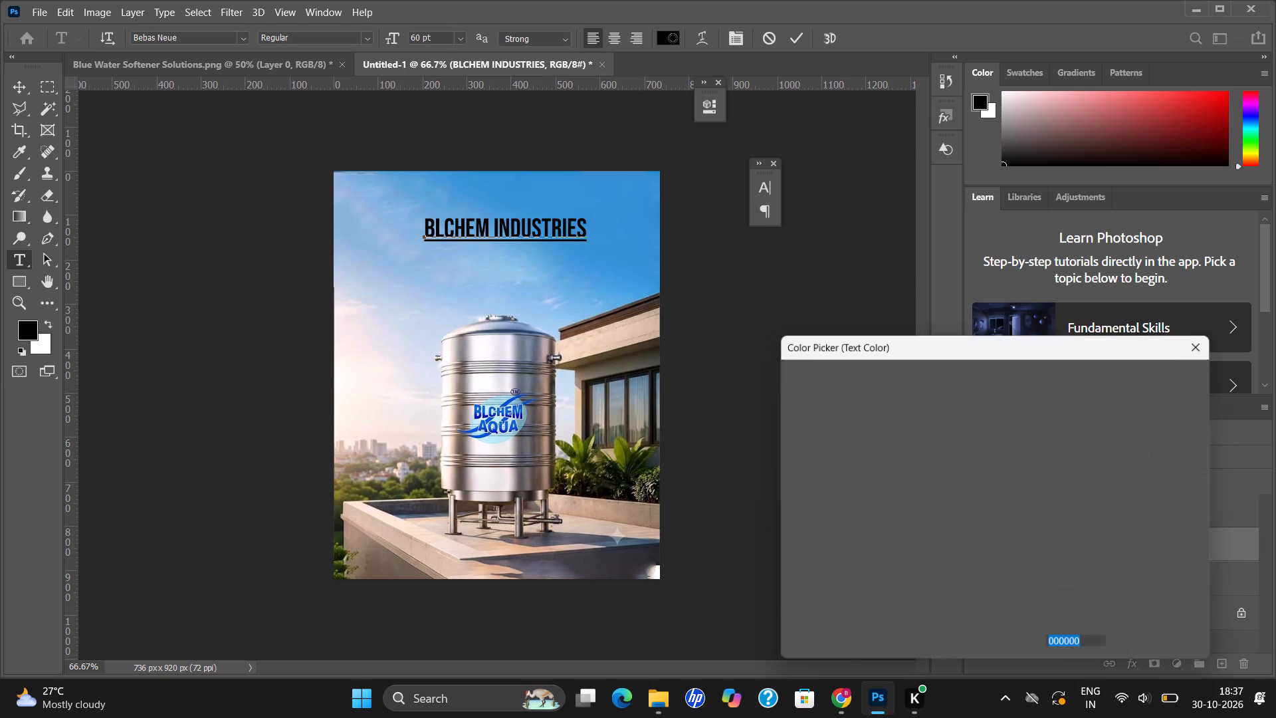
pyautogui.click(1012, 456)
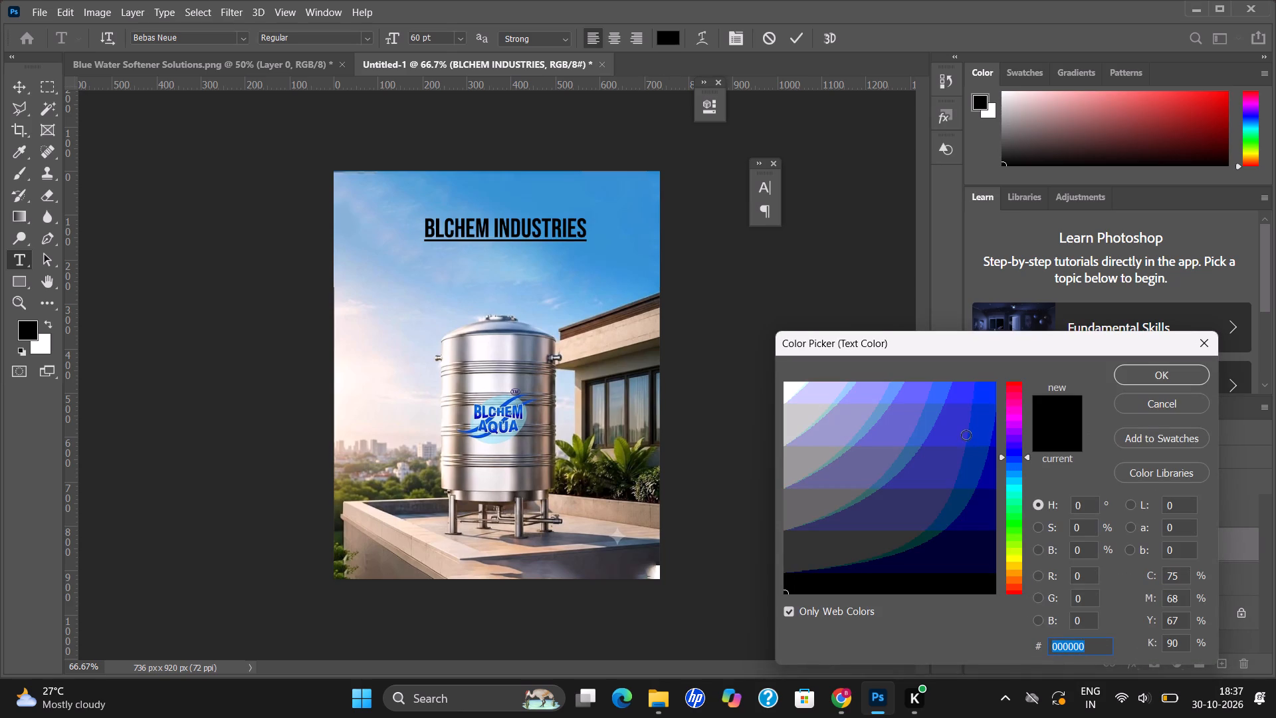
pyautogui.click(968, 434)
pyautogui.click(969, 426)
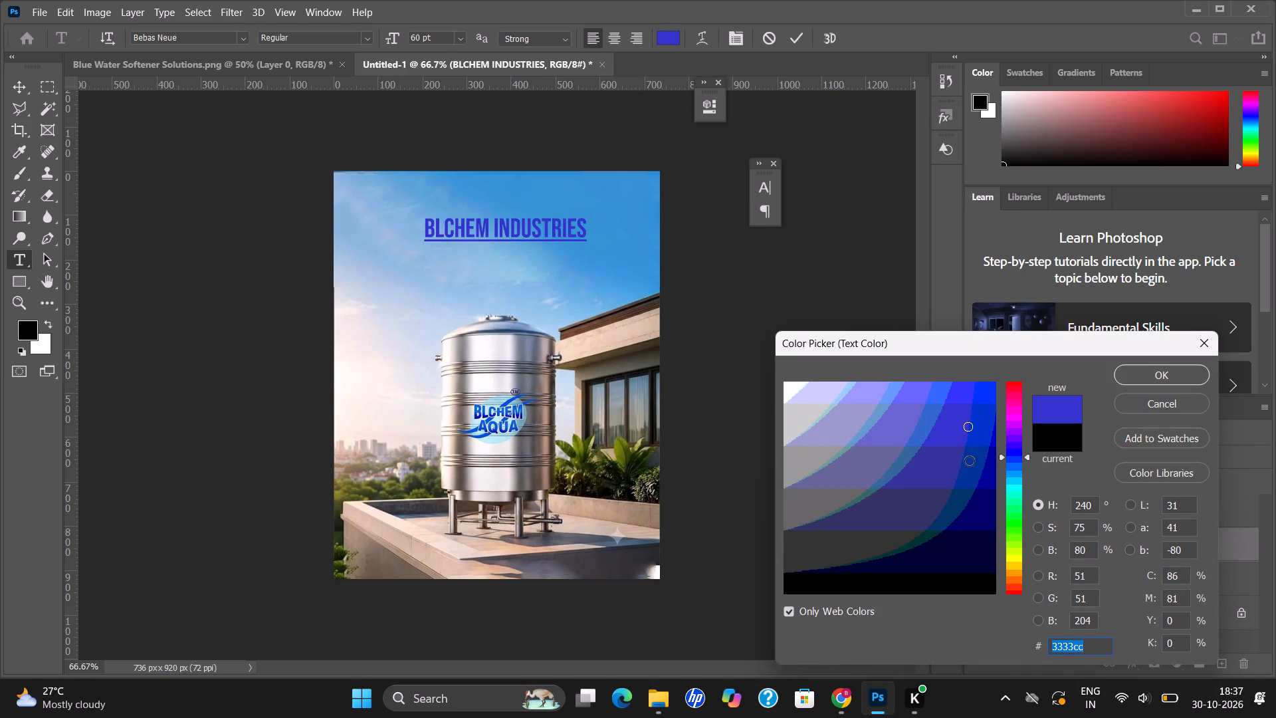
pyautogui.click(969, 461)
pyautogui.click(1125, 378)
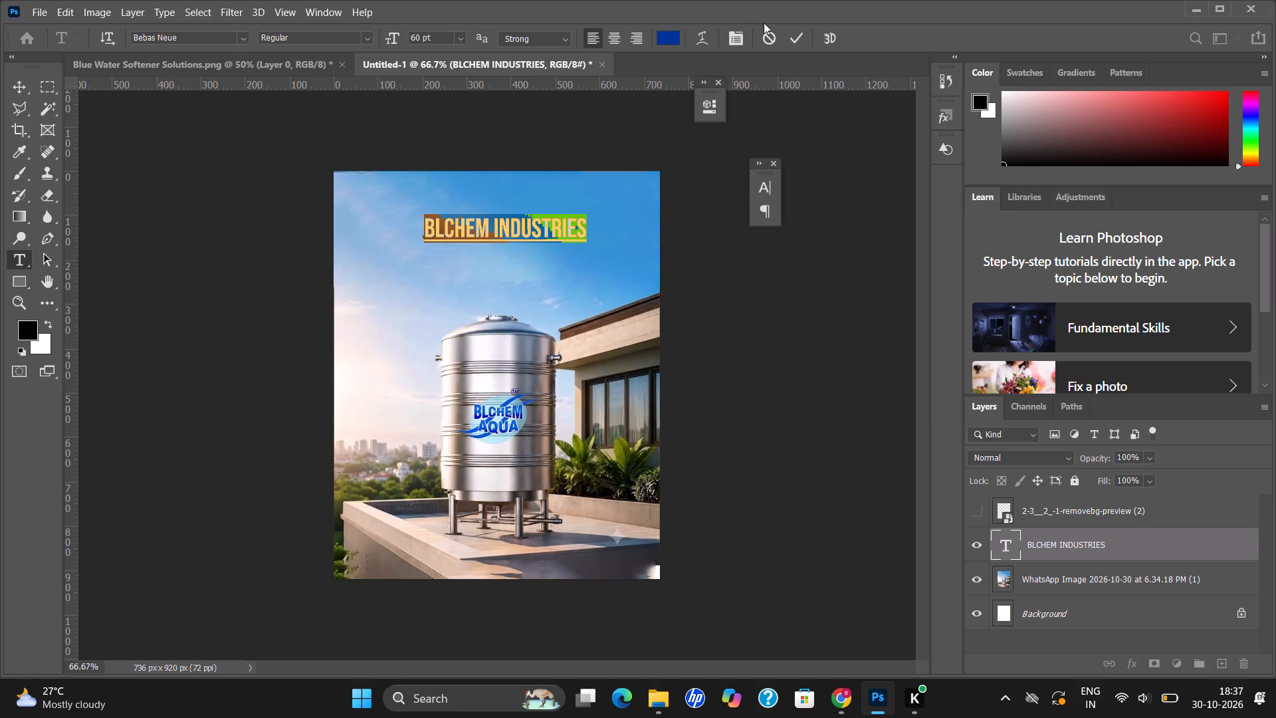
pyautogui.click(795, 35)
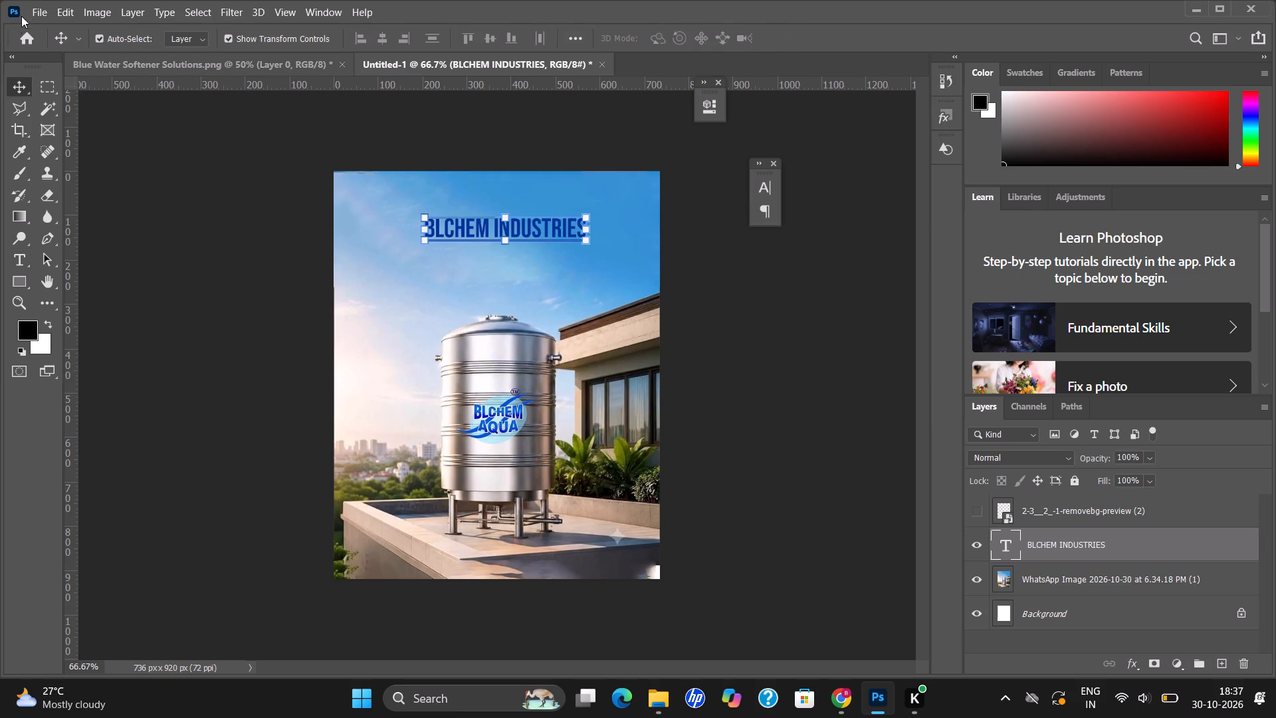
# Export the 736 x 920 px creative as a PNG to the Desktop, named BLCHEM TANK.
pyautogui.click(34, 7)
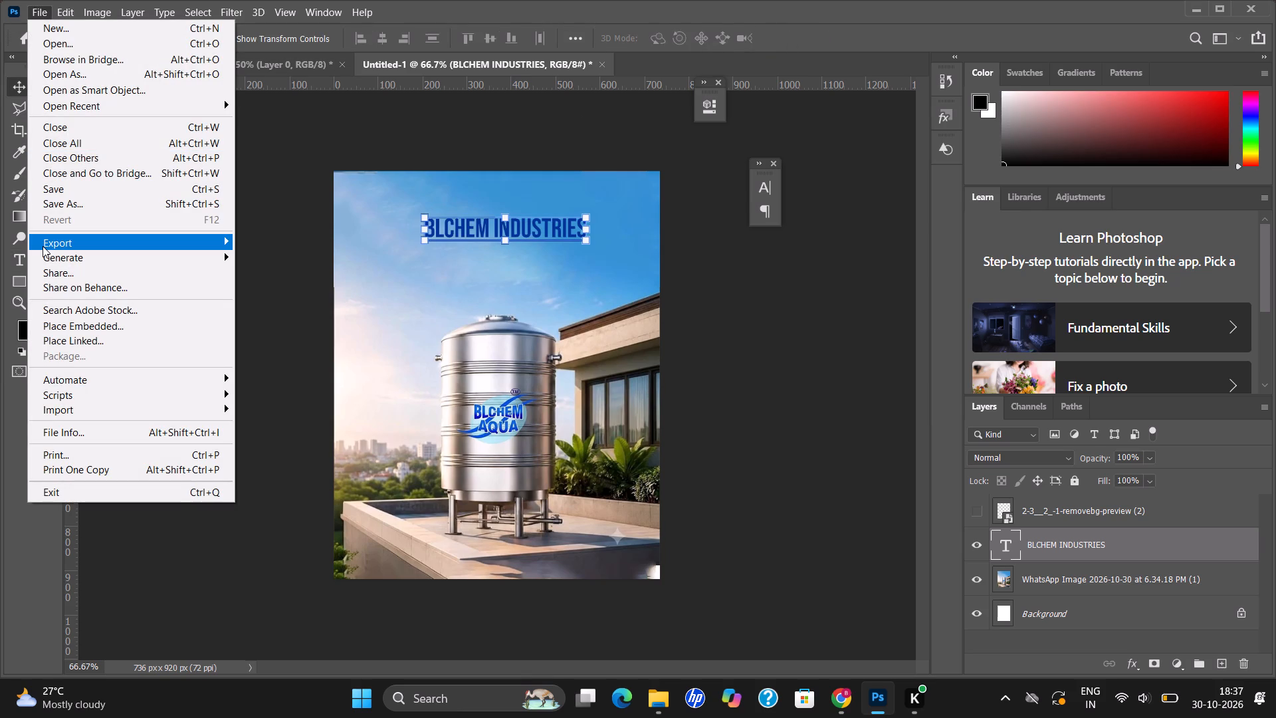
pyautogui.click(43, 246)
pyautogui.click(263, 254)
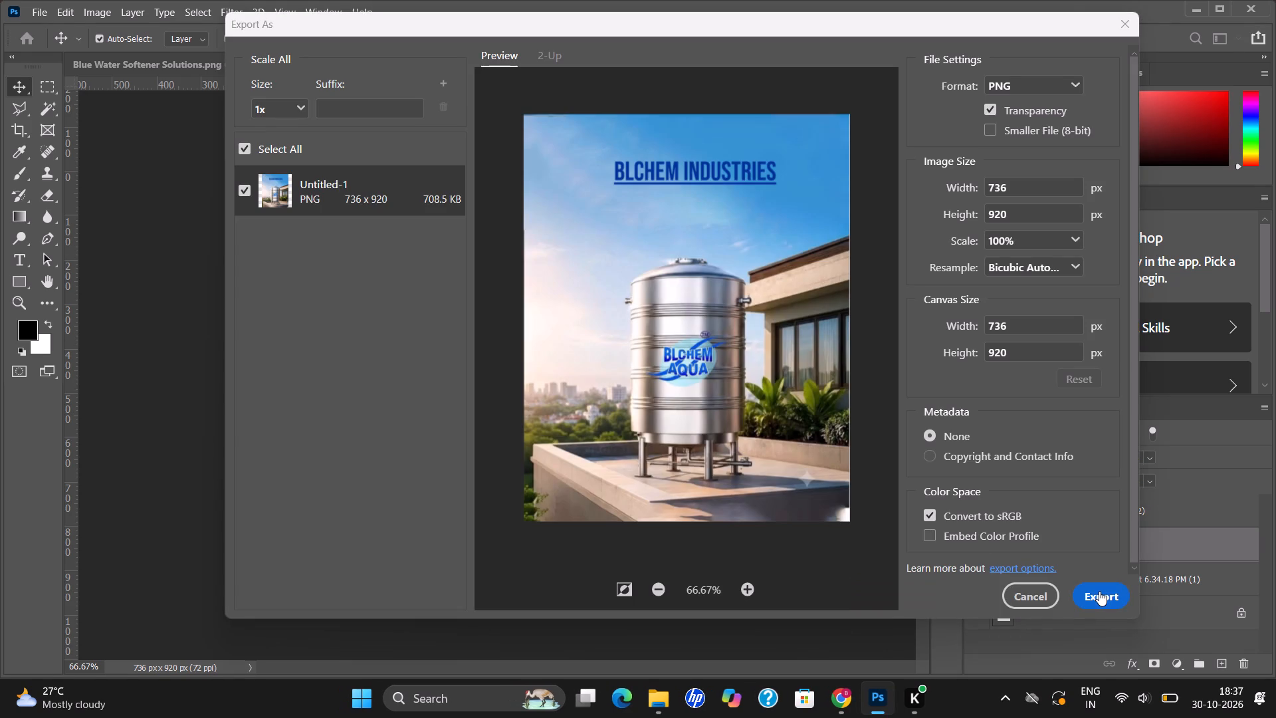
pyautogui.click(1099, 591)
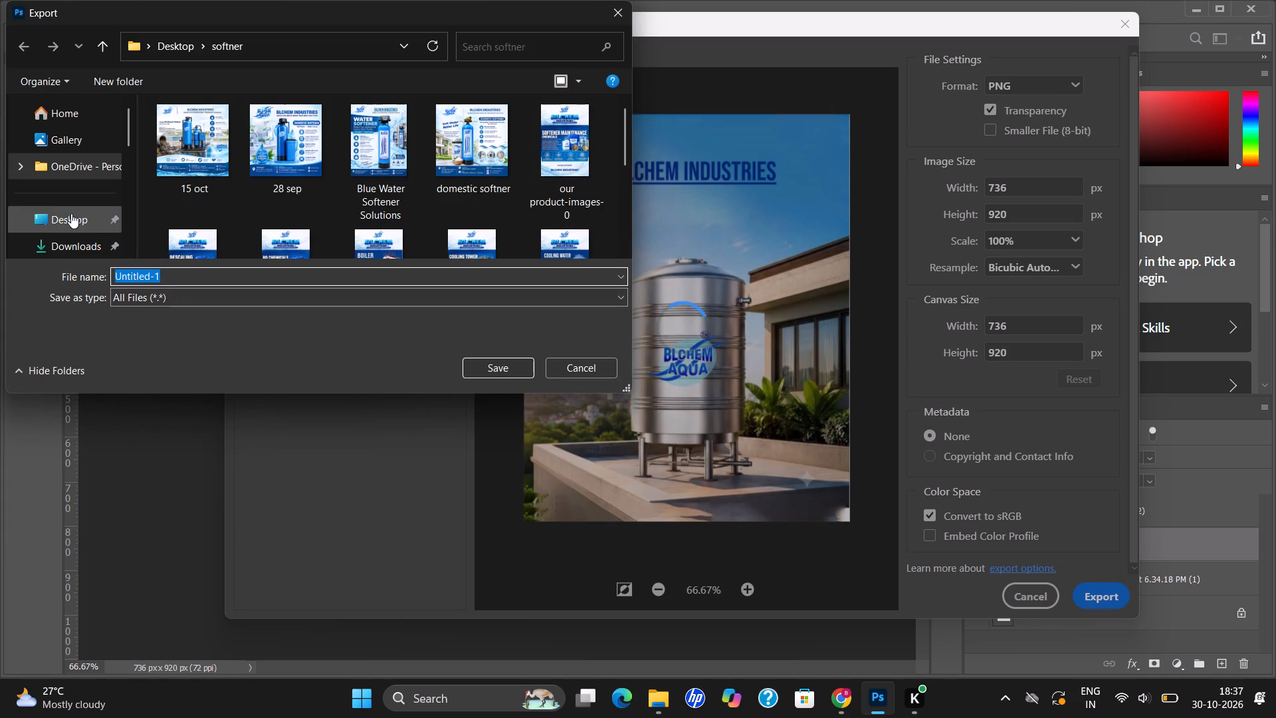
pyautogui.click(74, 218)
pyautogui.moveTo(167, 277); pyautogui.dragTo(134, 275)
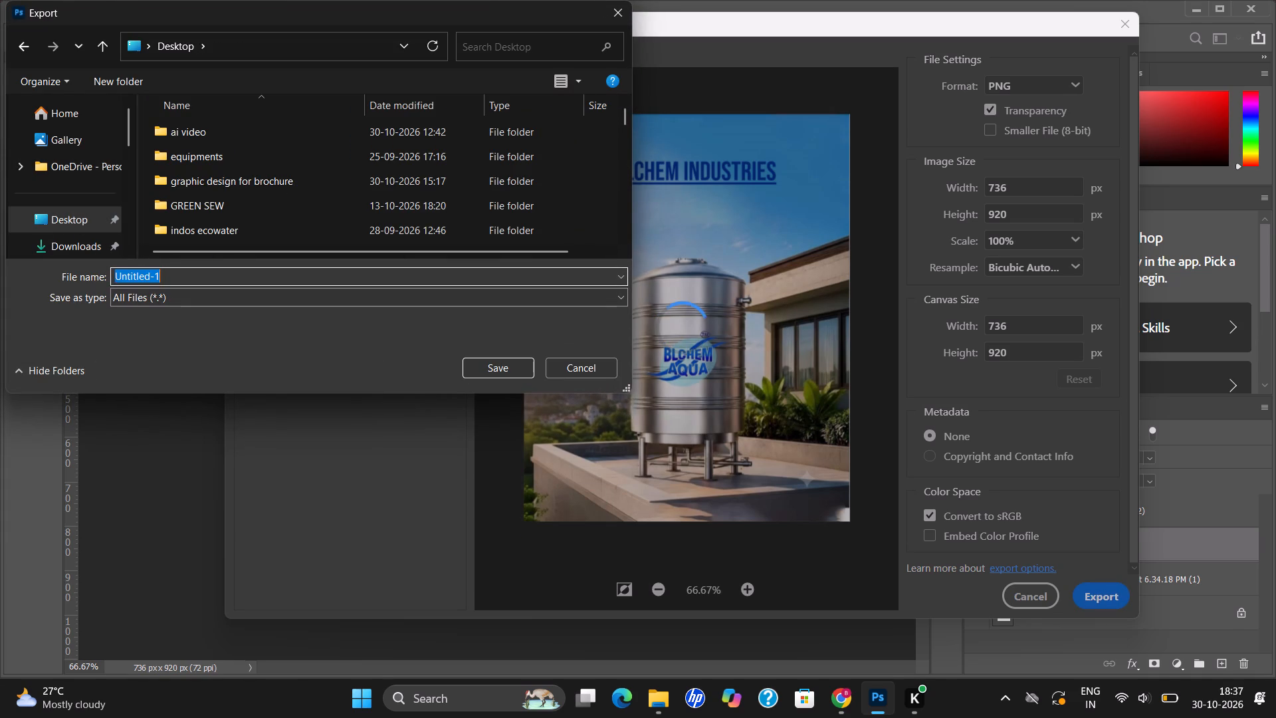
pyautogui.moveTo(134, 275); pyautogui.dragTo(96, 275)
pyautogui.press('t')
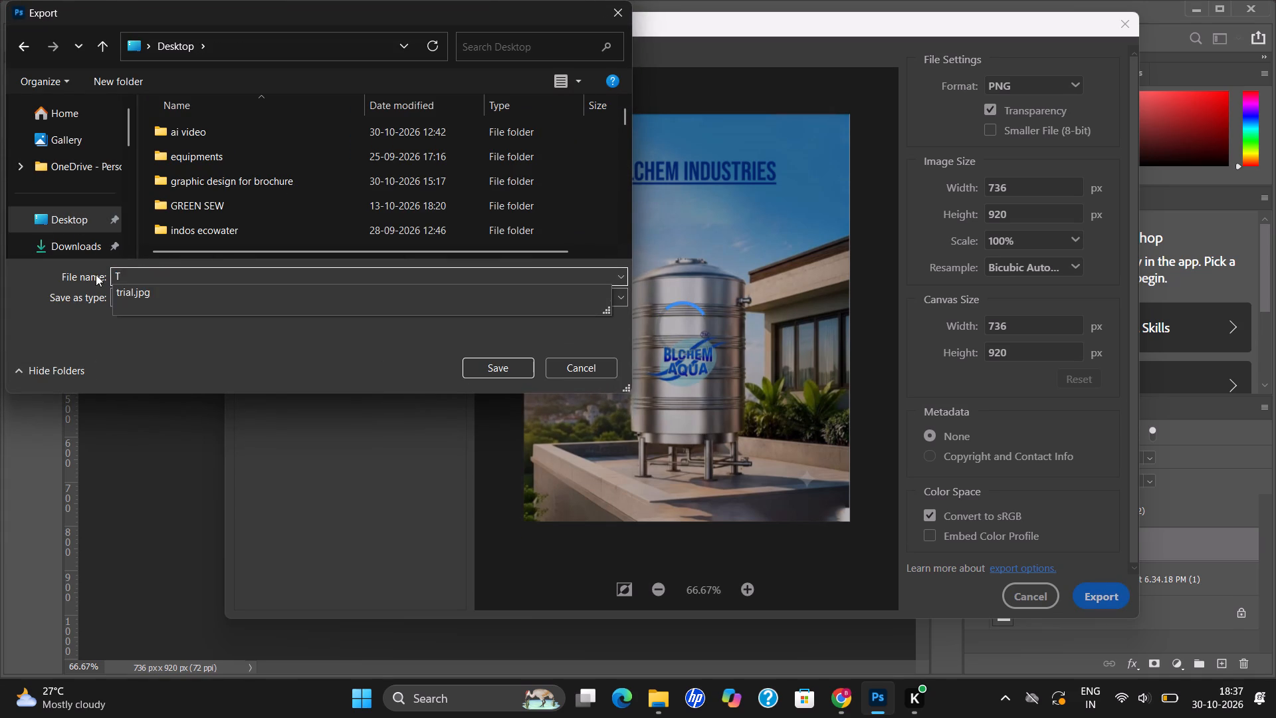
pyautogui.write('AK')
pyautogui.press('BackSpace')
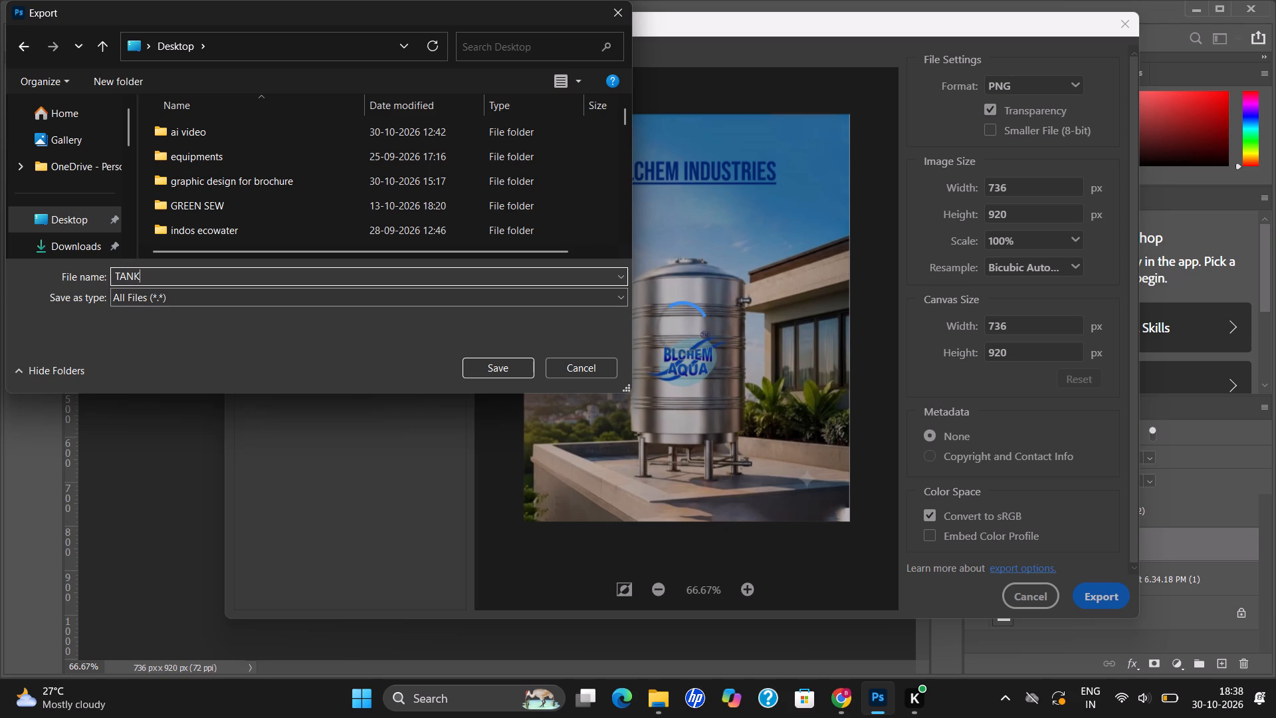
pyautogui.click(112, 273)
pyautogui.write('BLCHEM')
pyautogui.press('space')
pyautogui.click(483, 363)
pyautogui.click(1093, 591)
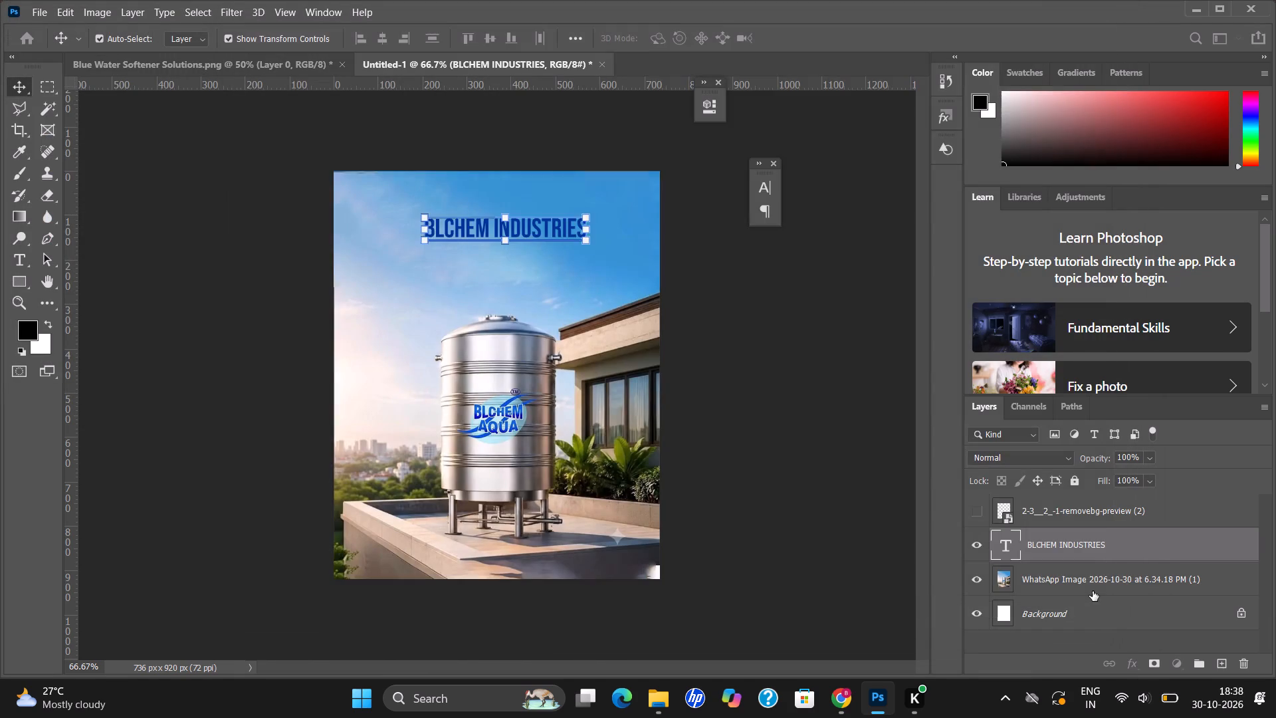
# In File Explorer, search the Desktop folder for BLCHEM and copy the exported BLCHEM TANK image file.
pyautogui.click(848, 693)
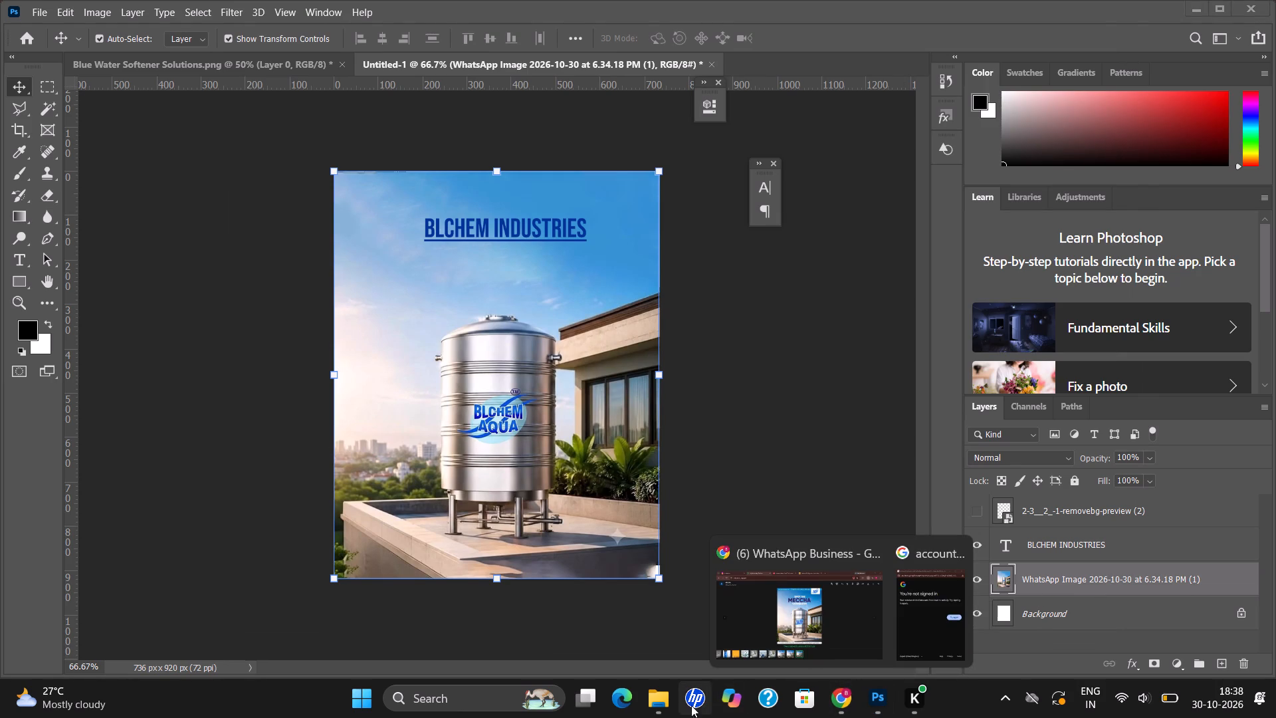
pyautogui.click(663, 711)
pyautogui.click(648, 656)
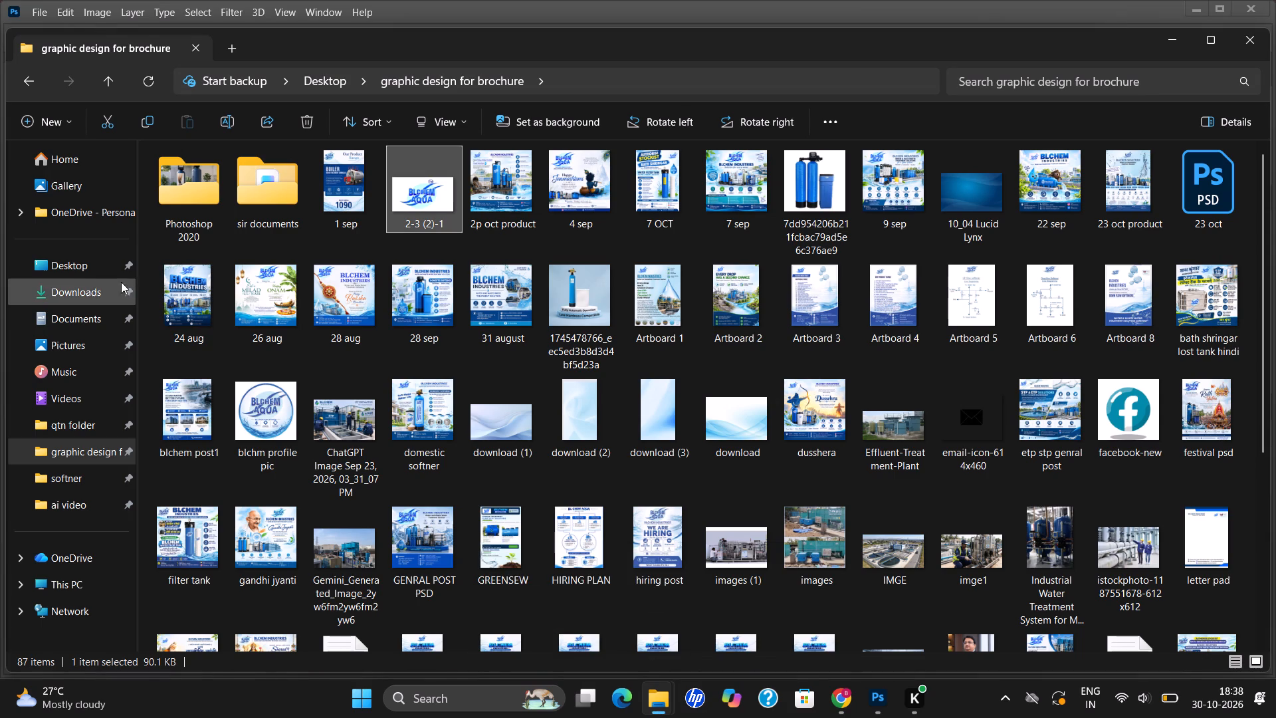
pyautogui.moveTo(92, 289); pyautogui.dragTo(94, 262)
pyautogui.click(94, 262)
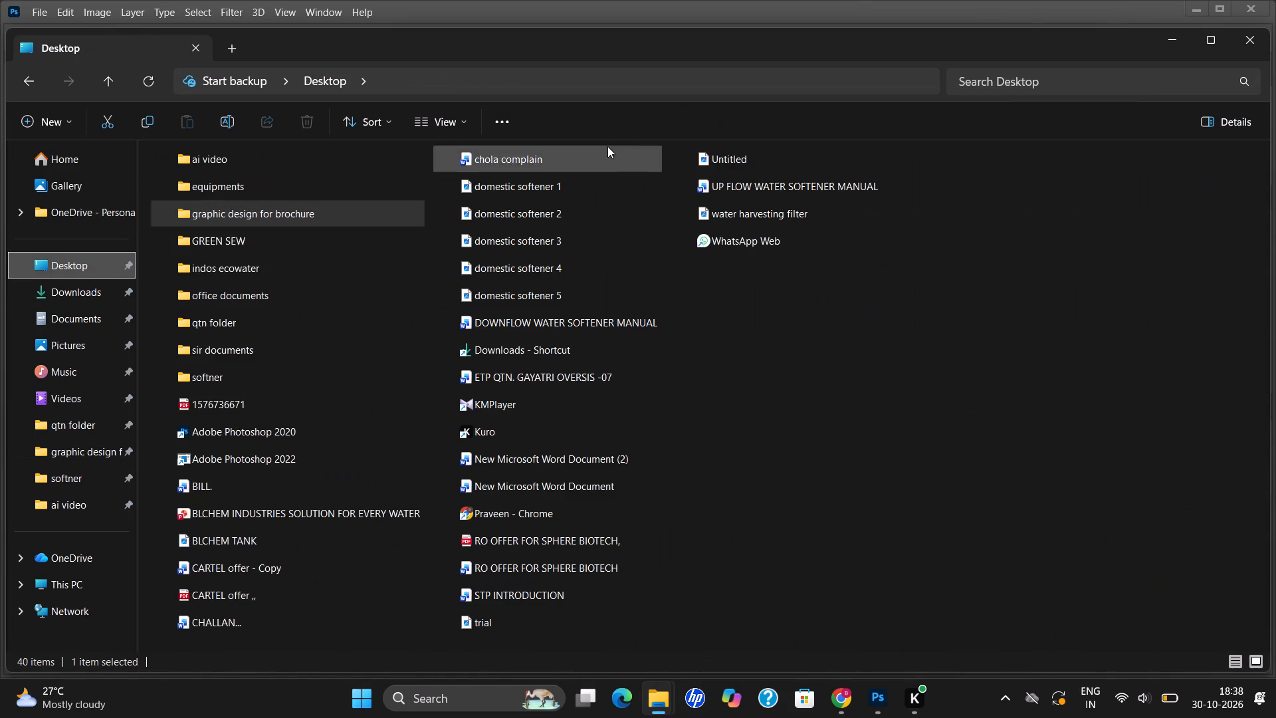
pyautogui.click(1053, 86)
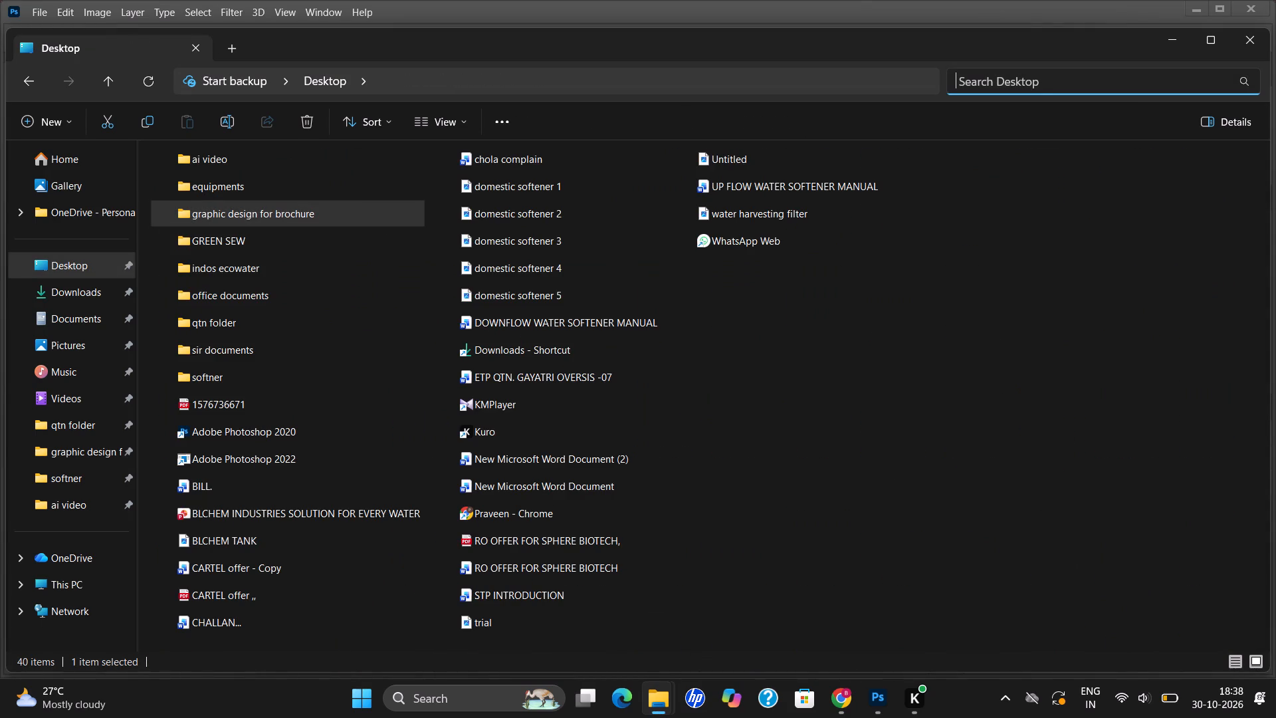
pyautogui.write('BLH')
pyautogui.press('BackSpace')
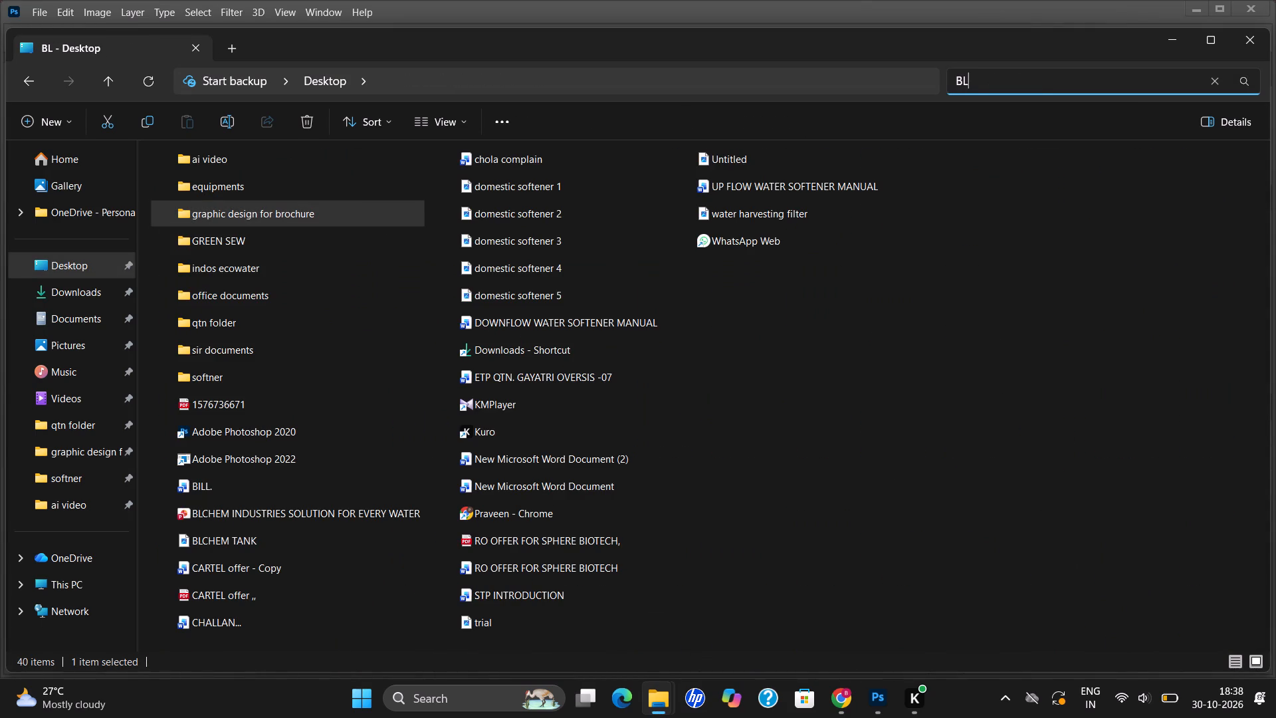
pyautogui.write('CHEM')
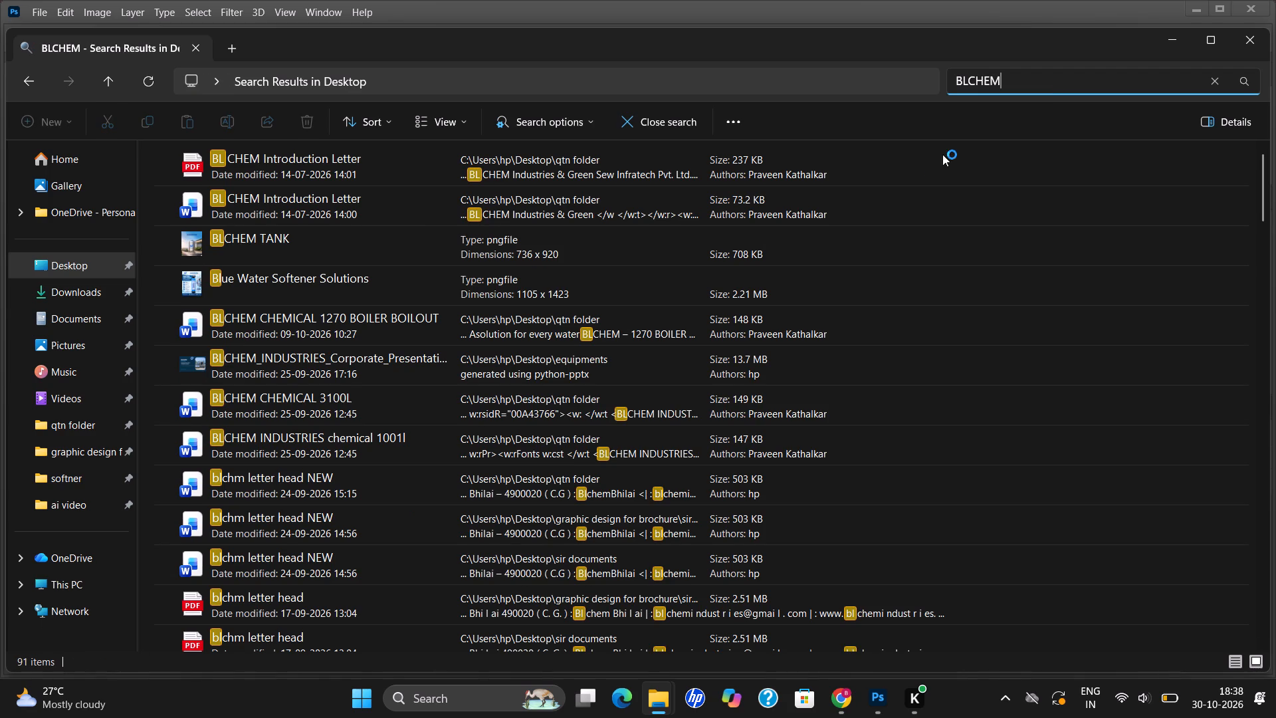
pyautogui.click(557, 172)
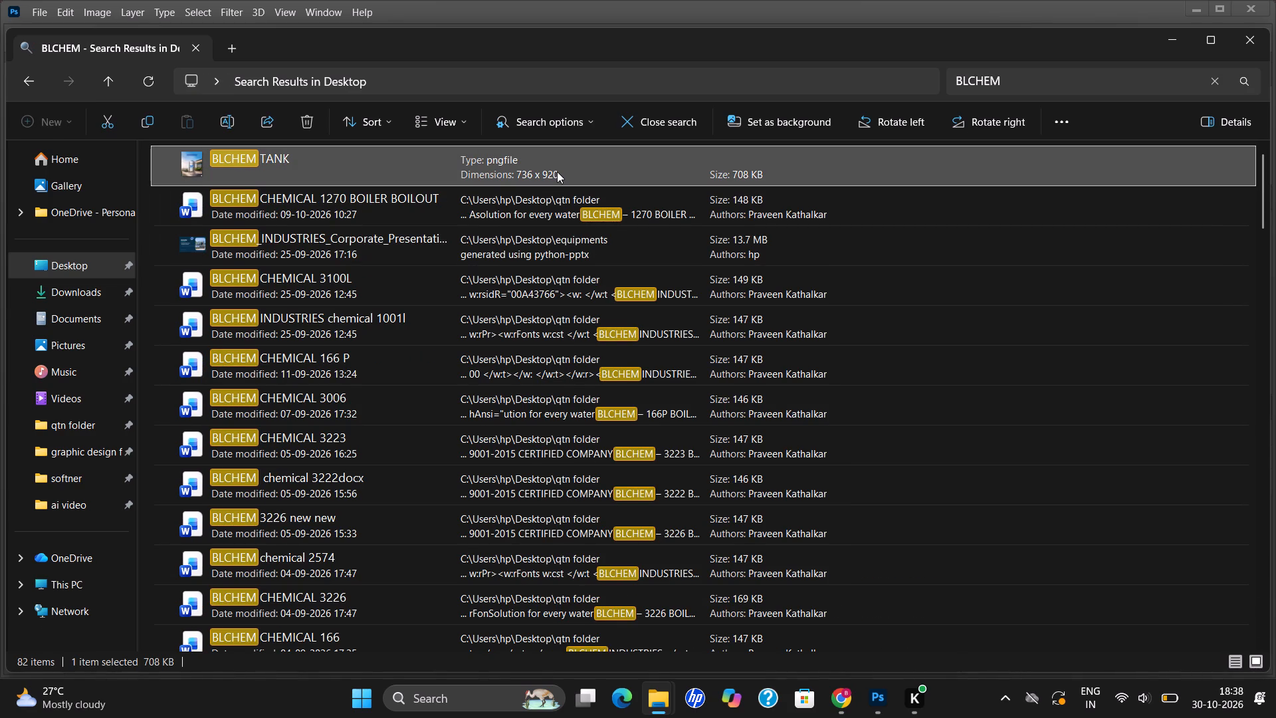
pyautogui.hotkey('ctrl', 'c')
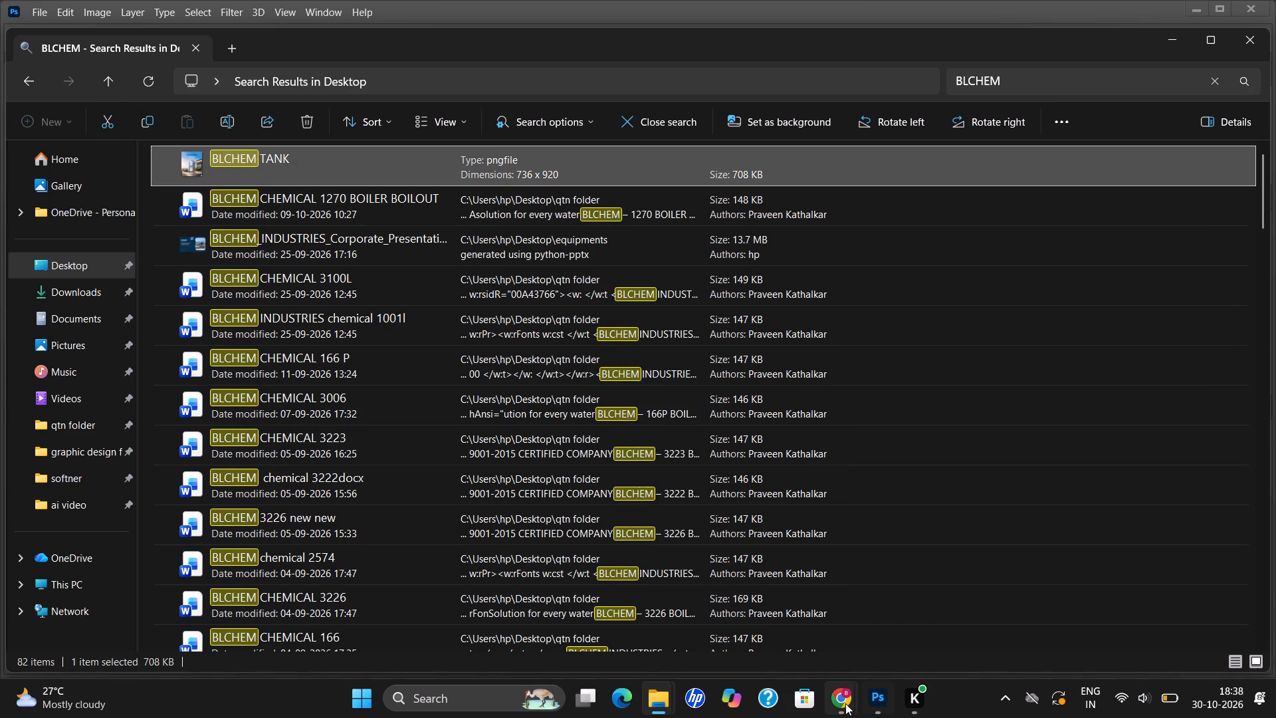
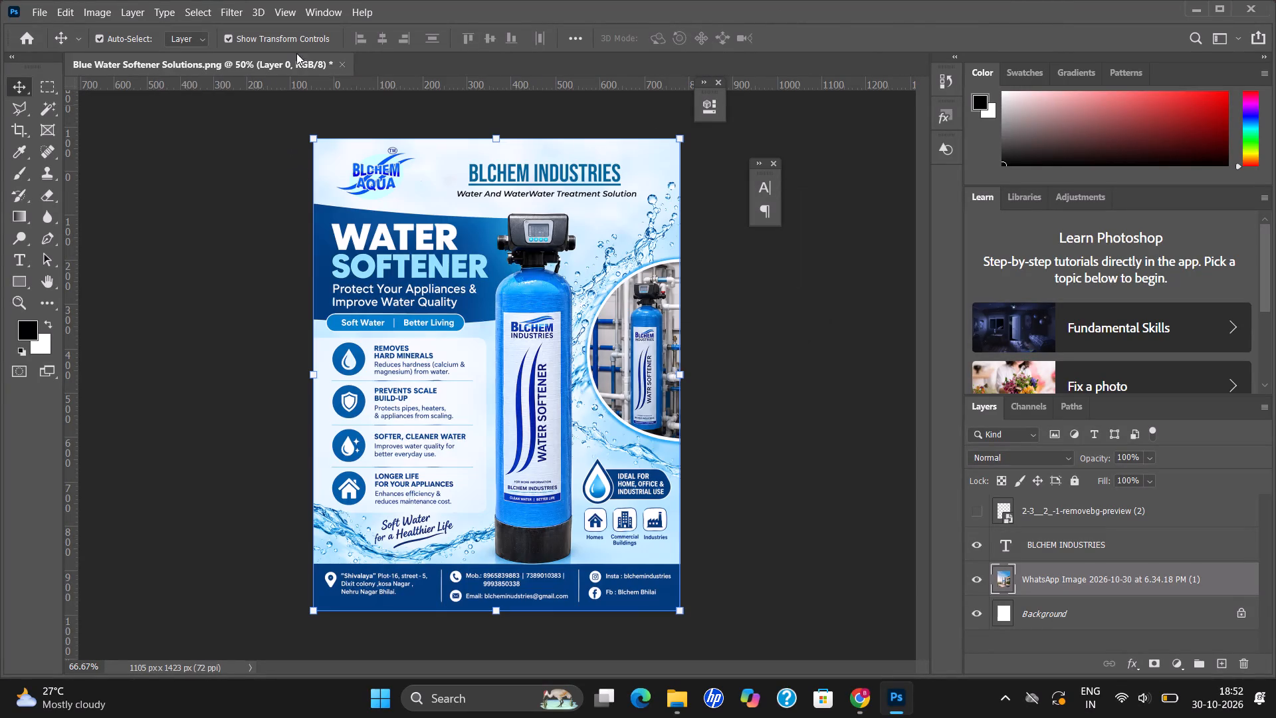
# Close the Blue Water Softener Solutions document without saving its changes.
pyautogui.click(435, 141)
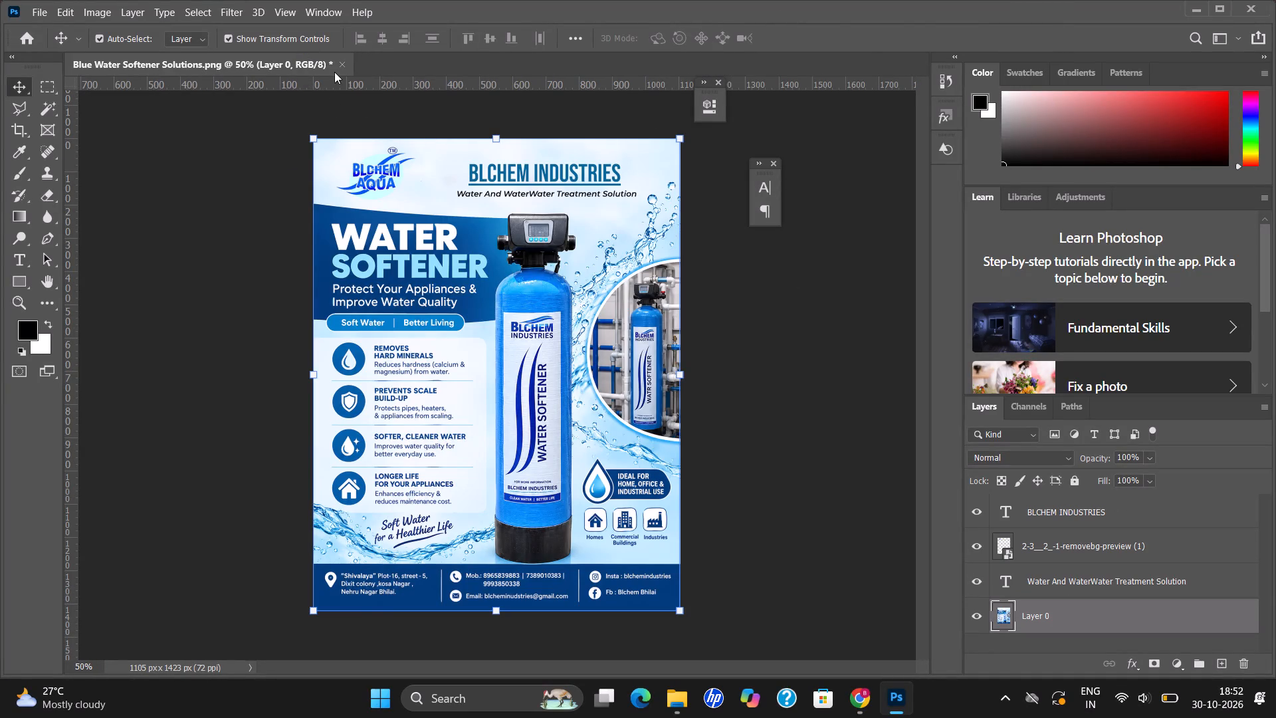
pyautogui.click(341, 66)
pyautogui.moveTo(630, 249); pyautogui.dragTo(636, 254)
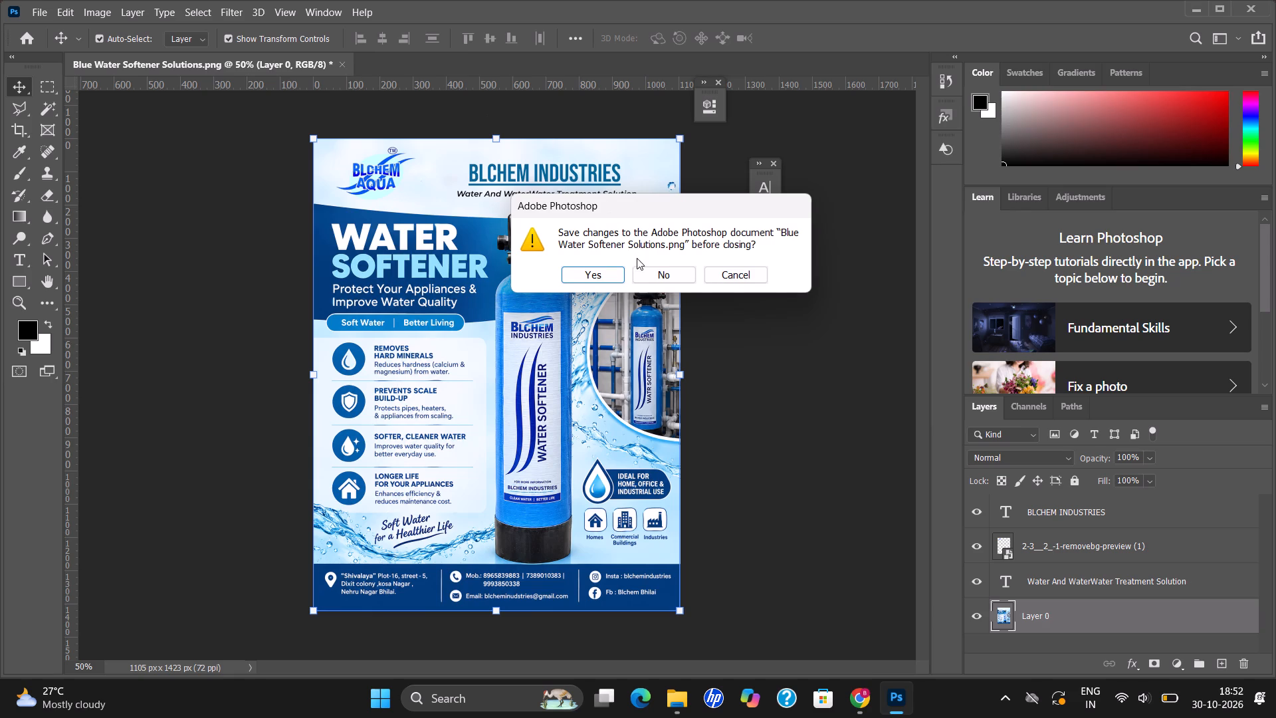
pyautogui.click(644, 279)
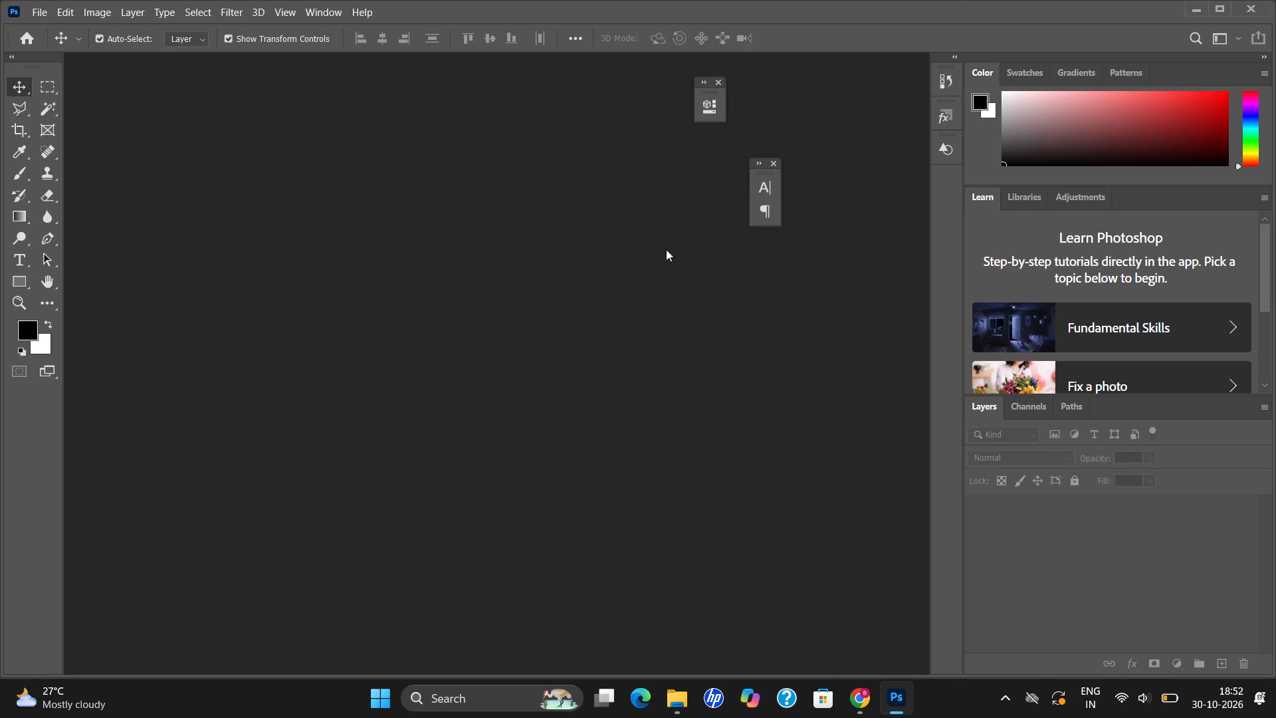
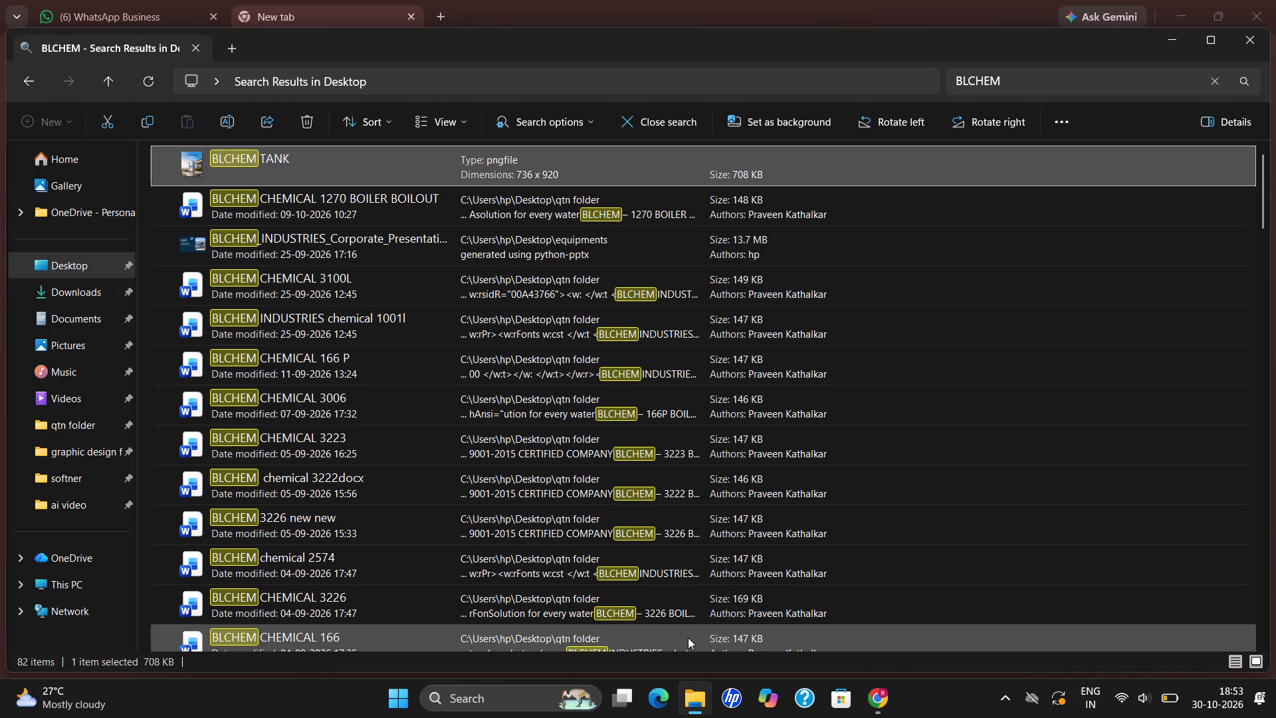
# Leave the BLCHEM search results and return to the Desktop folder listing.
pyautogui.click(763, 659)
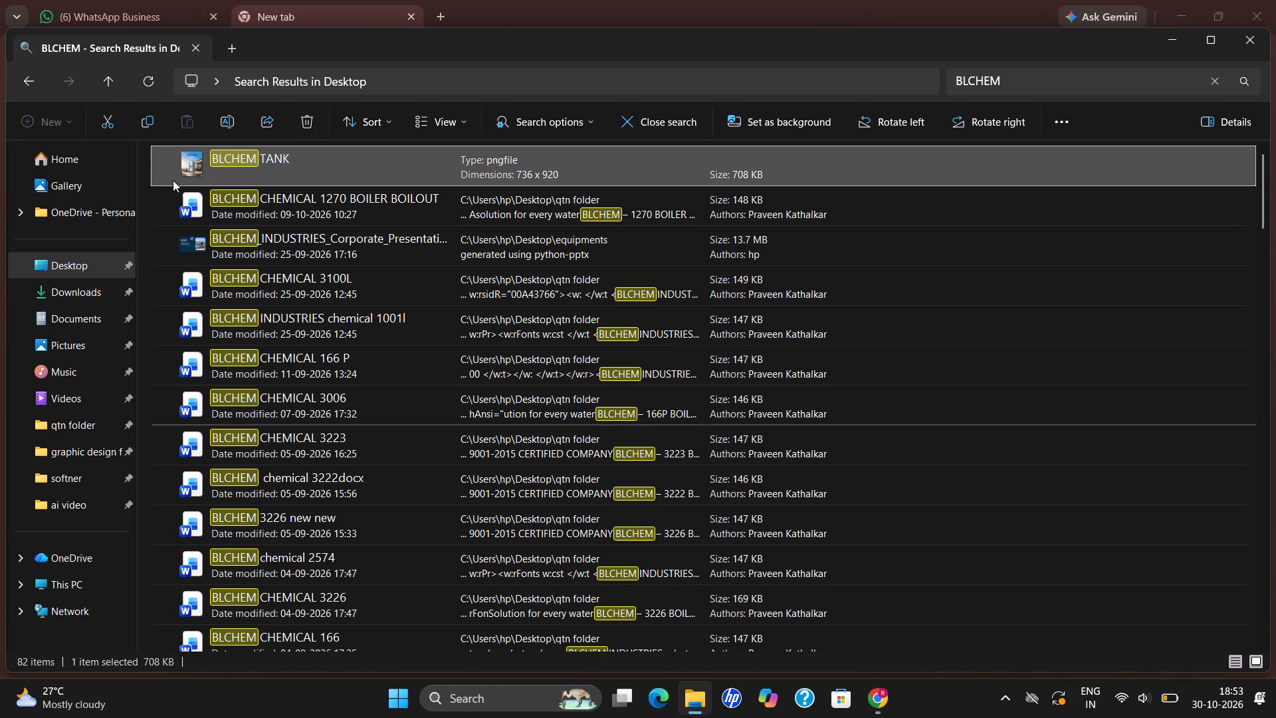
pyautogui.click(37, 85)
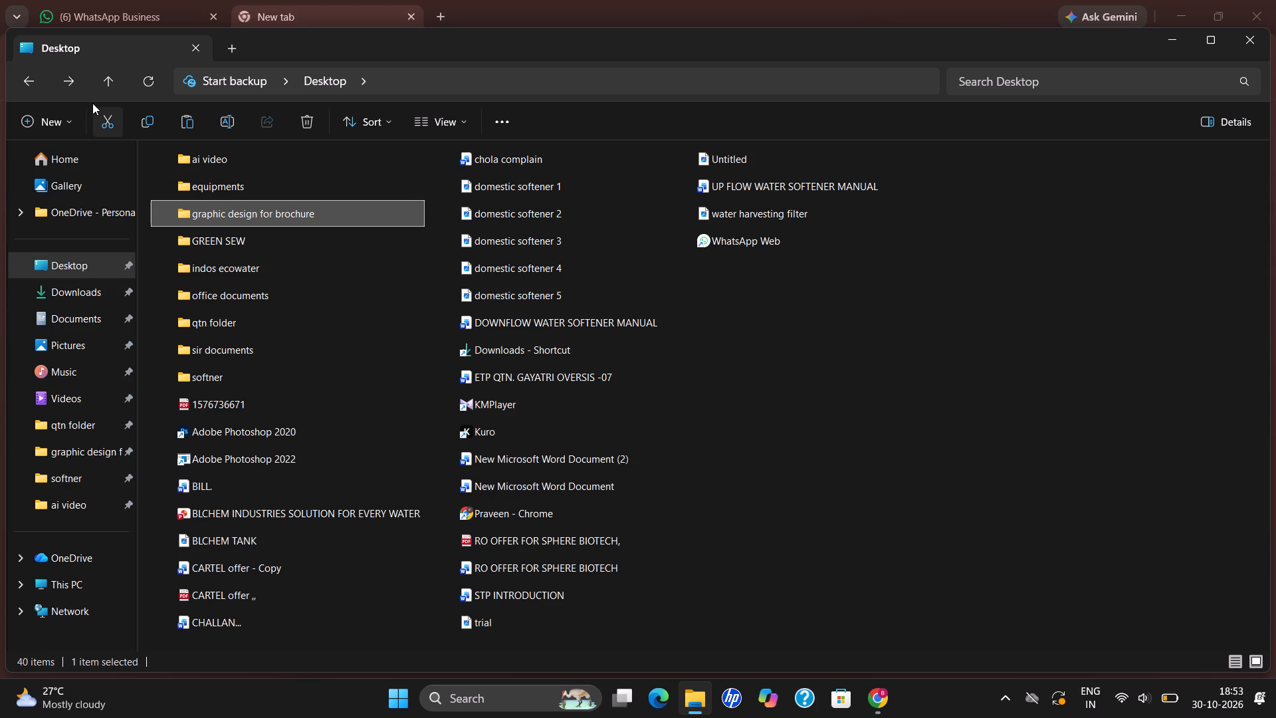
# Switch to the Google Chrome window showing the new tab page.
pyautogui.click(875, 697)
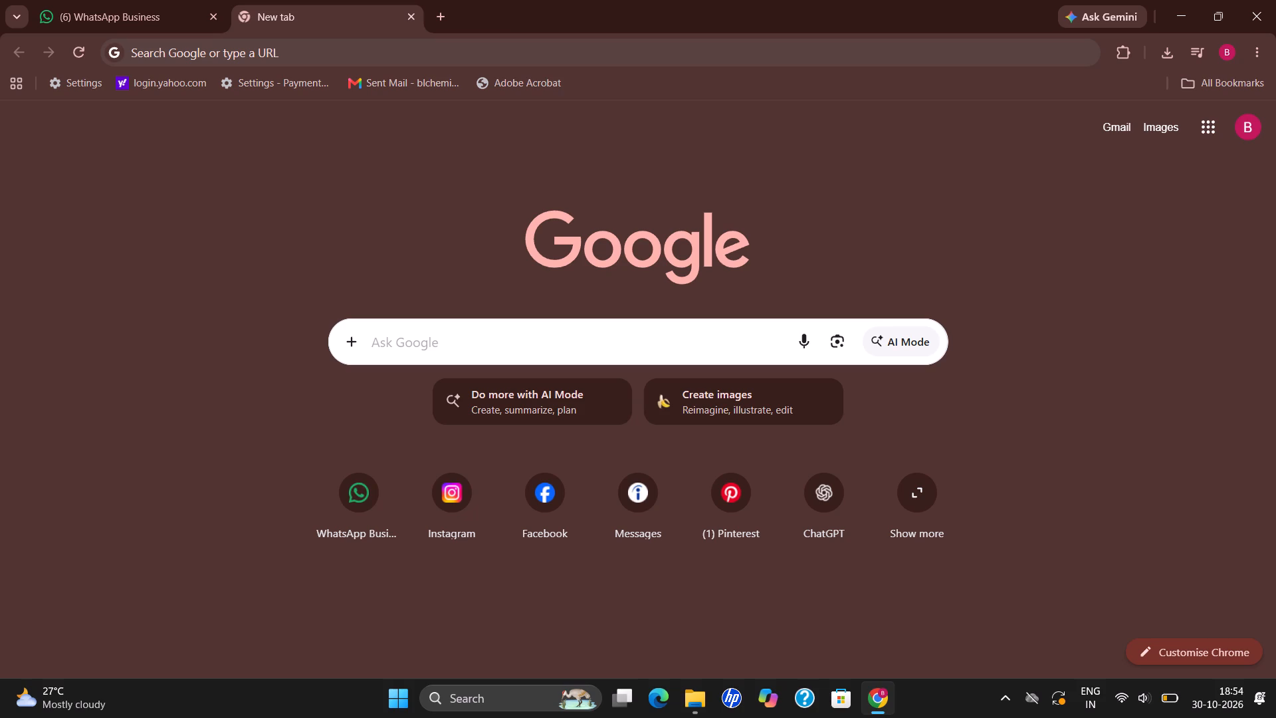
pyautogui.click(461, 717)
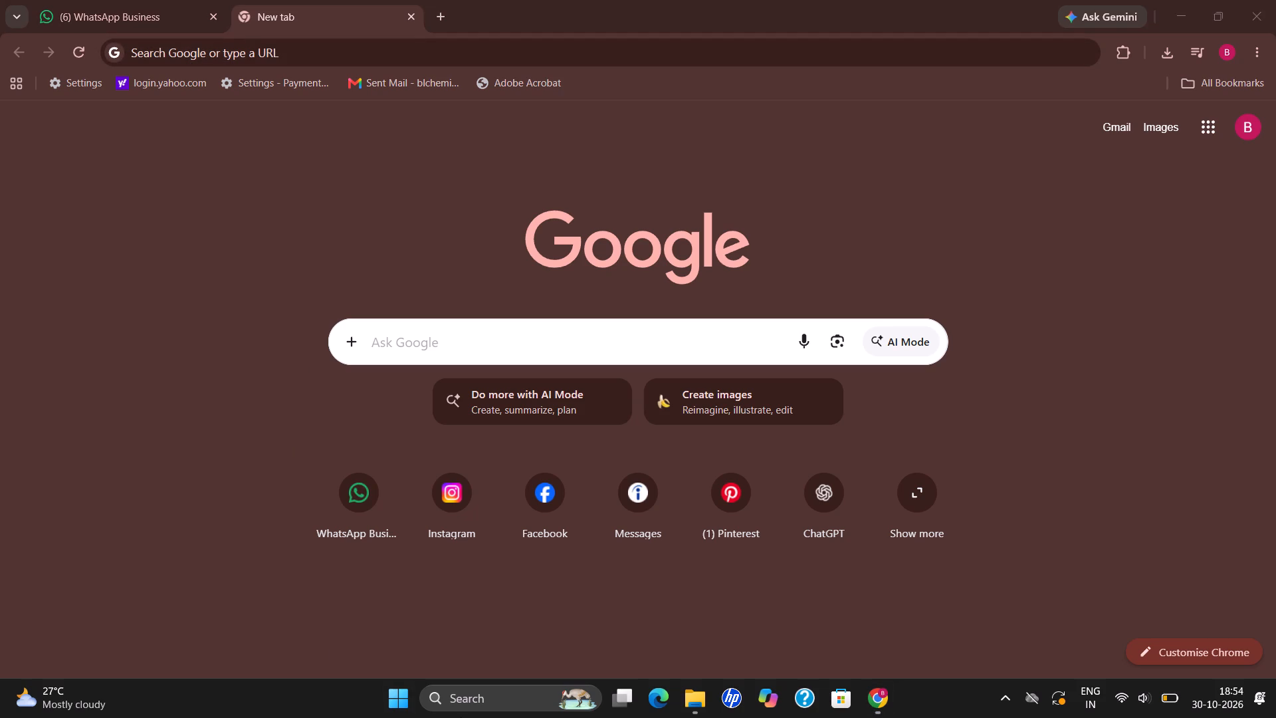